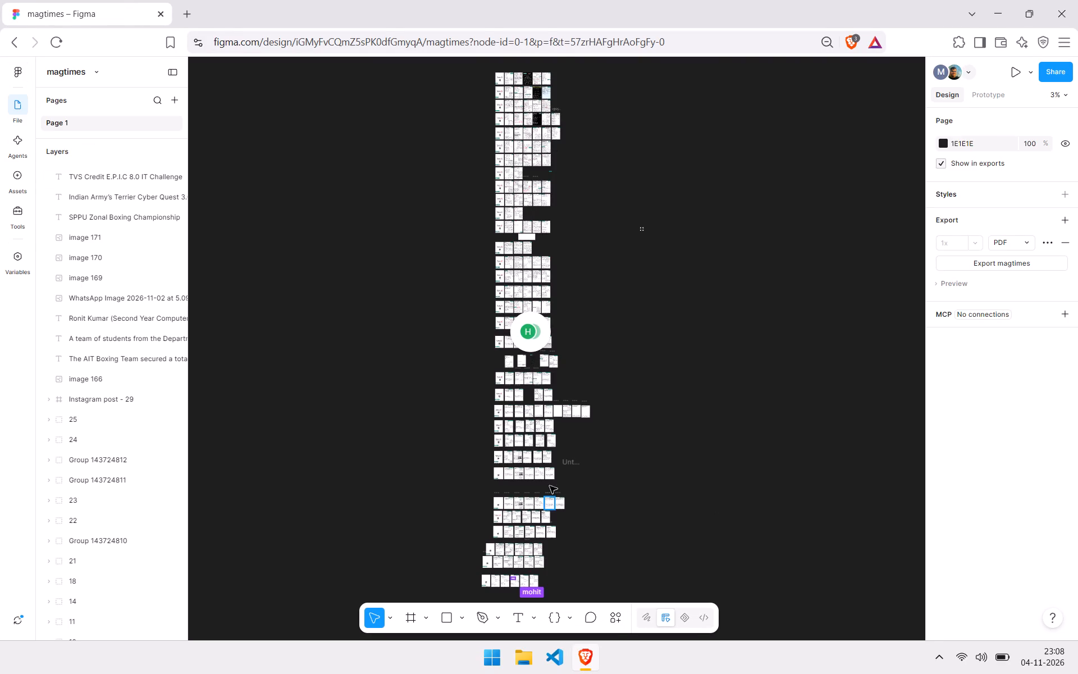
Inspect the text formatting of the "Keynote Address at ICNGCT 2026" heading and its body paragraph on the Institute Highlights page.
scroll(550, 486, down, 1)
scroll(550, 486, up, 3)
scroll(550, 486, right, 2)
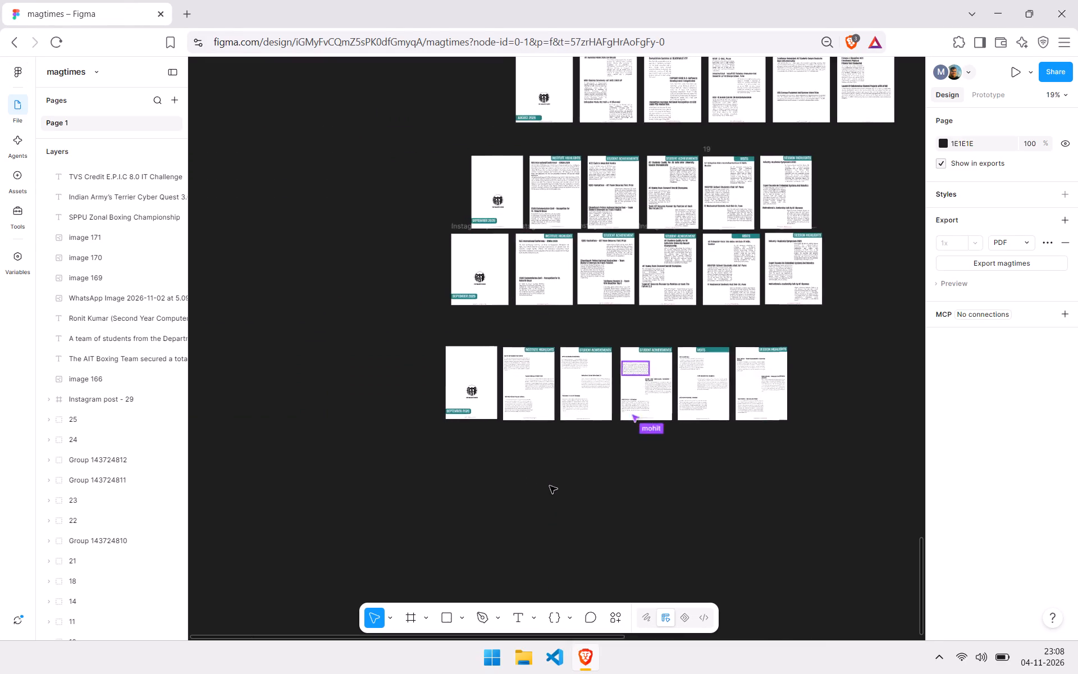
scroll(550, 486, up, 3)
scroll(550, 486, right, 1)
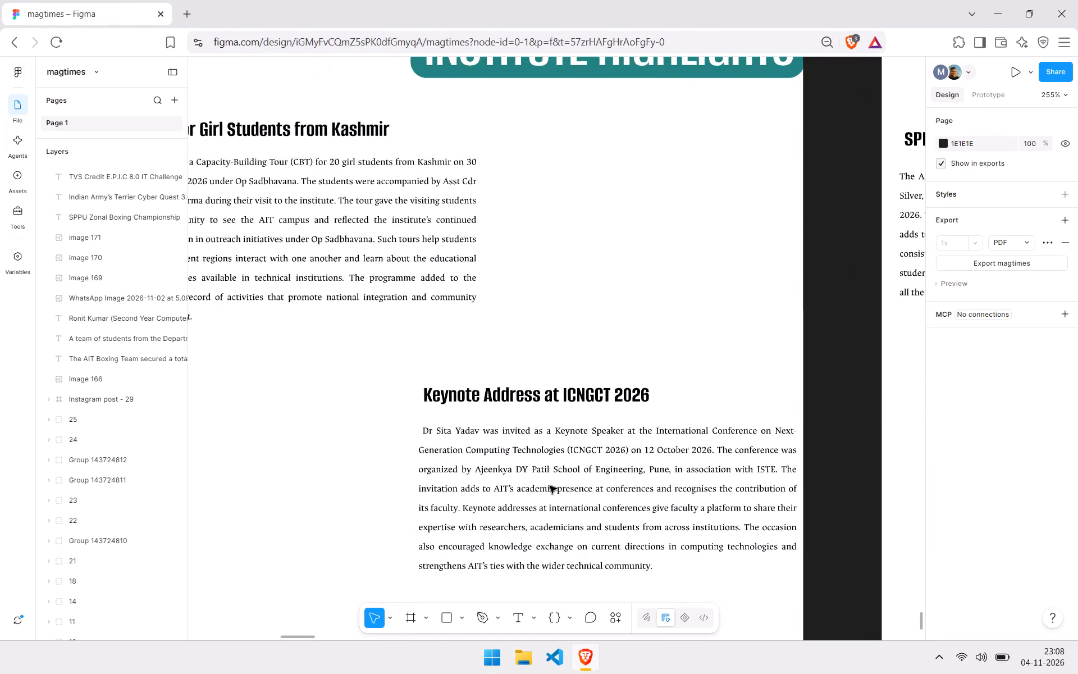
scroll(550, 486, up, 7)
scroll(550, 486, down, 4)
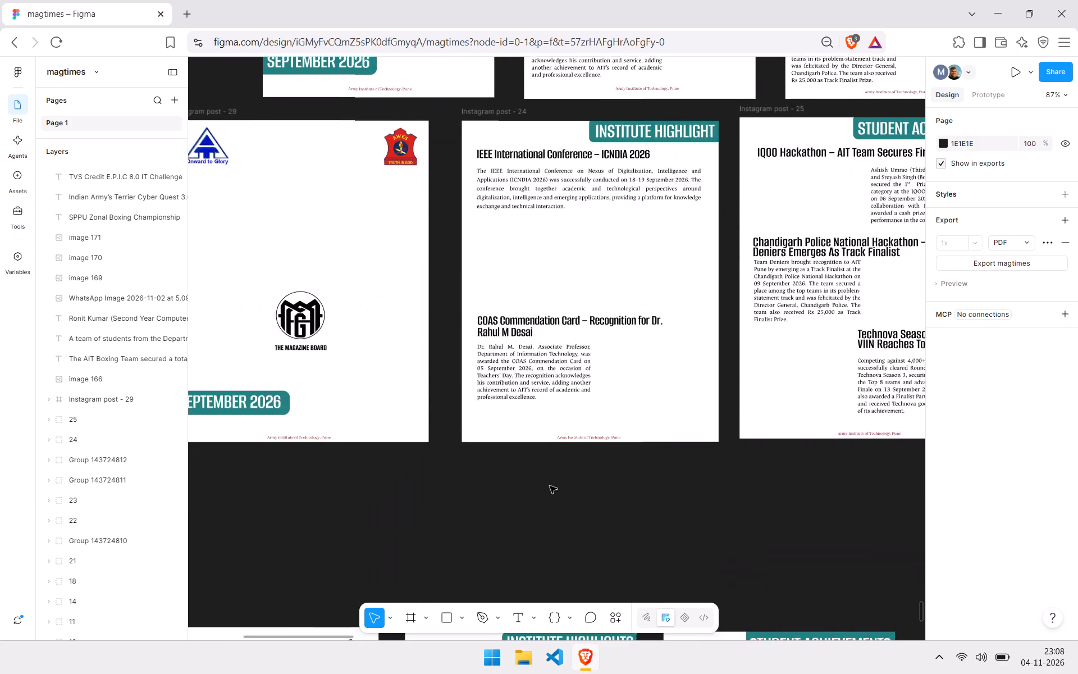
scroll(550, 486, down, 4)
double_click(591, 301)
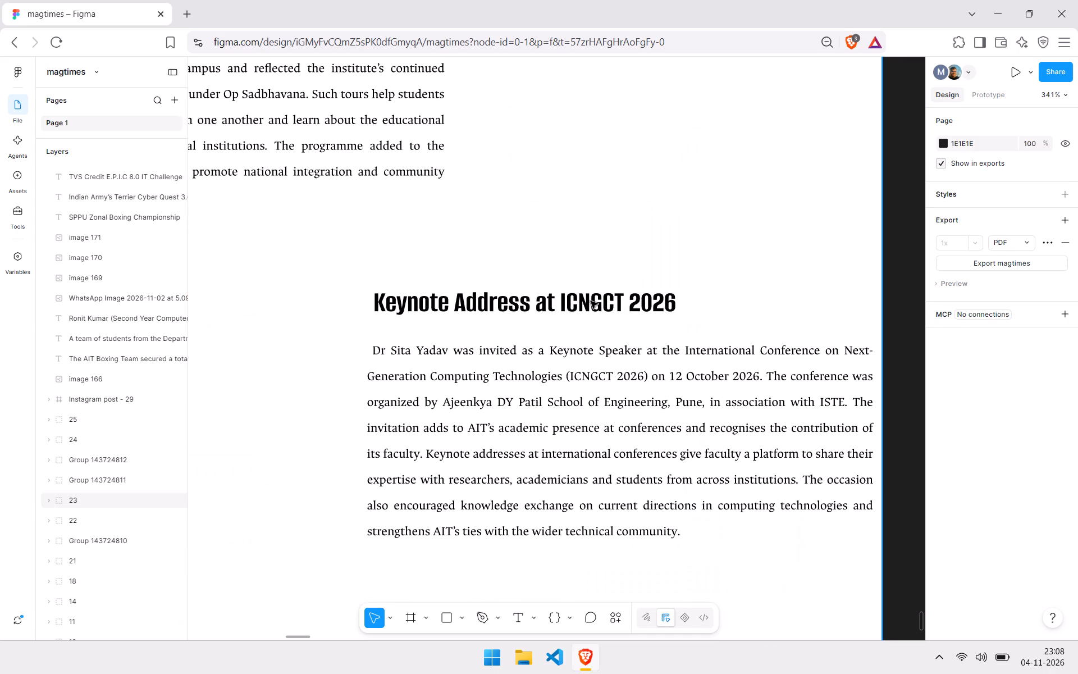
triple_click(591, 301)
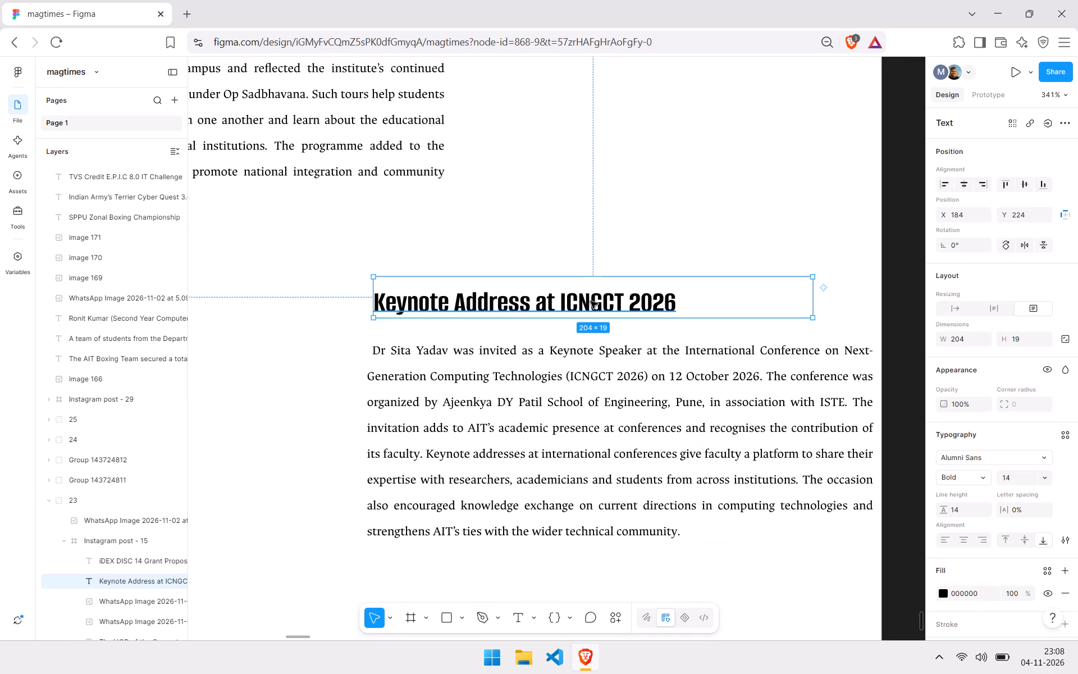
double_click(591, 301)
triple_click(620, 412)
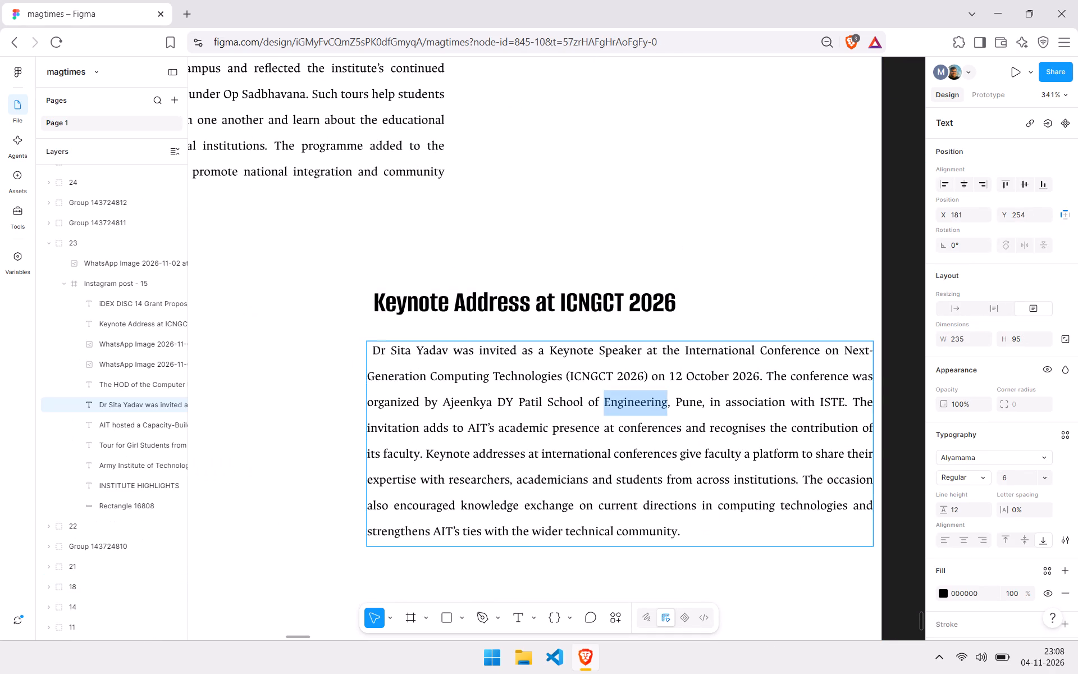
click(816, 175)
Review the layout of the newsletter's cover, Institute Highlights and Student Achievements pages, comparing with the September issue above.
scroll(816, 175, up, 4)
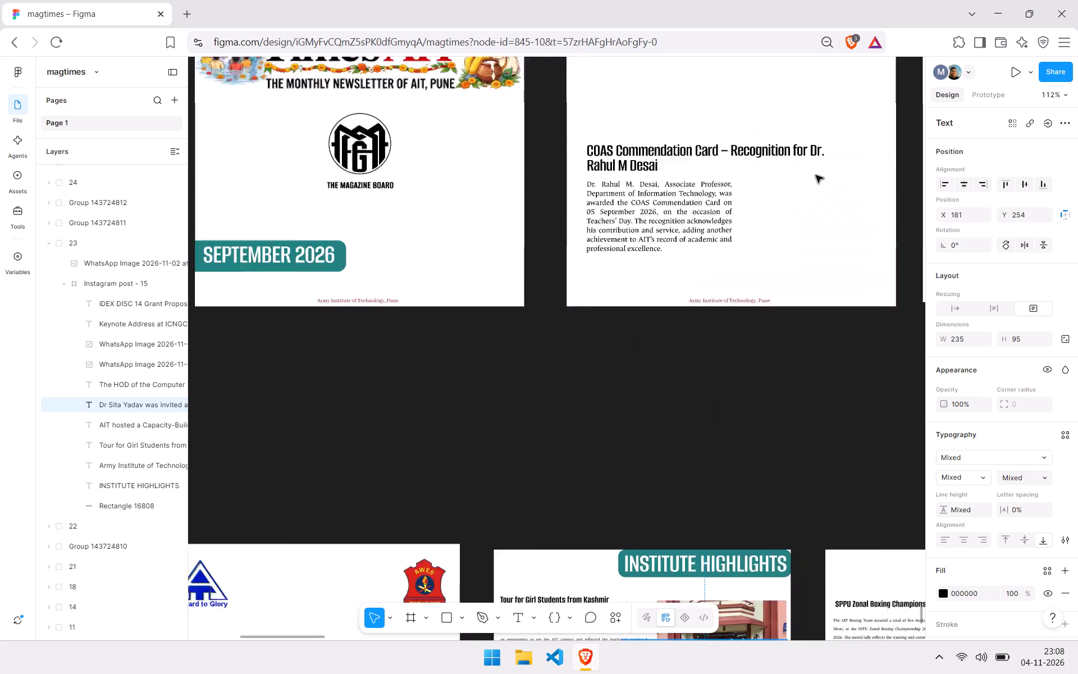
scroll(816, 175, up, 3)
scroll(816, 175, down, 6)
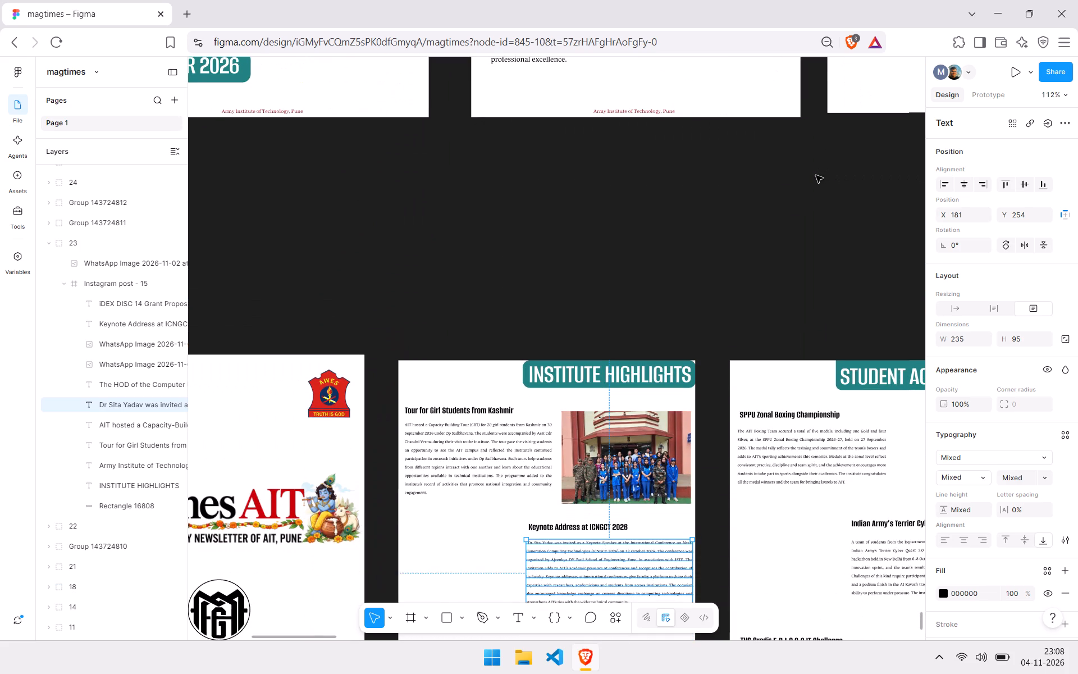
scroll(816, 175, down, 2)
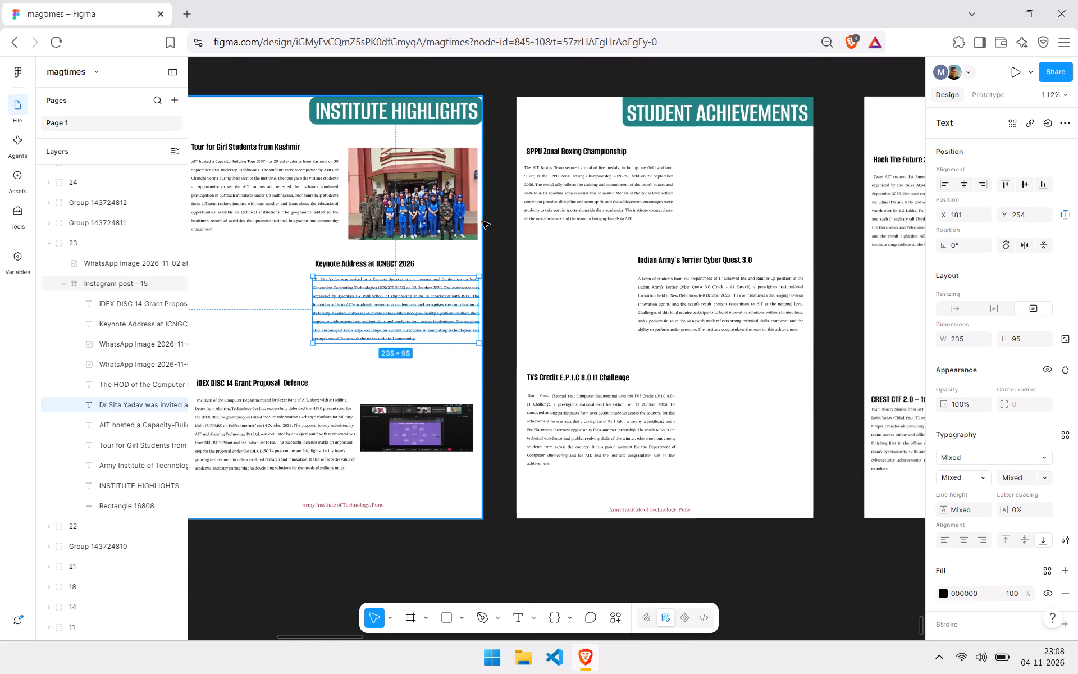
scroll(482, 221, right, 1)
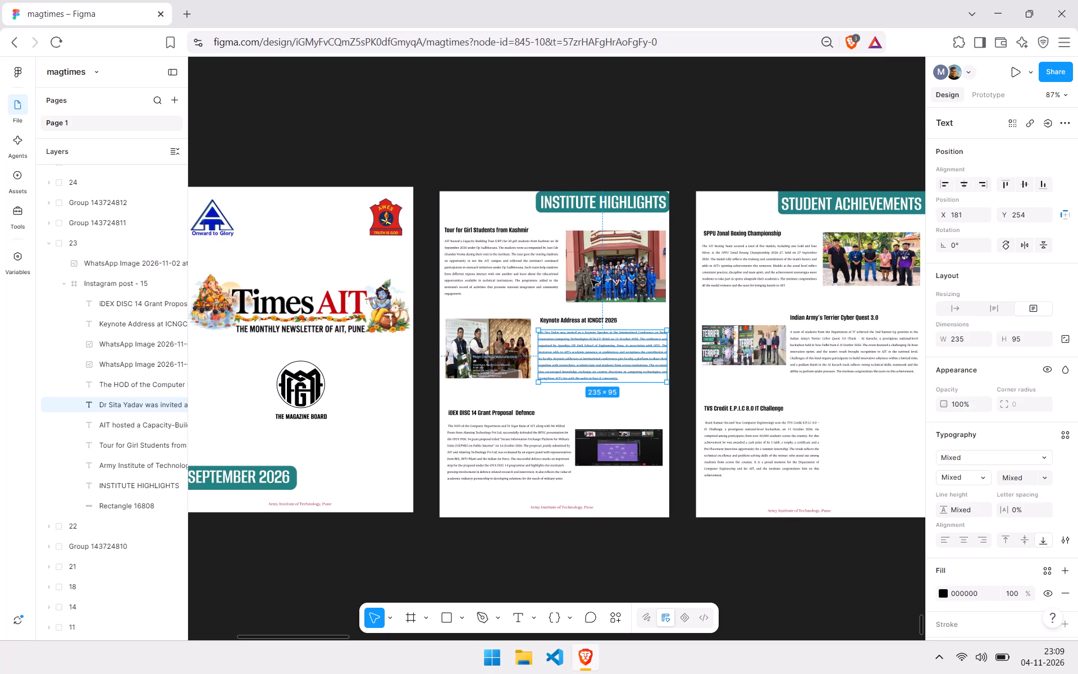
scroll(554, 326, right, 2)
scroll(702, 295, up, 1)
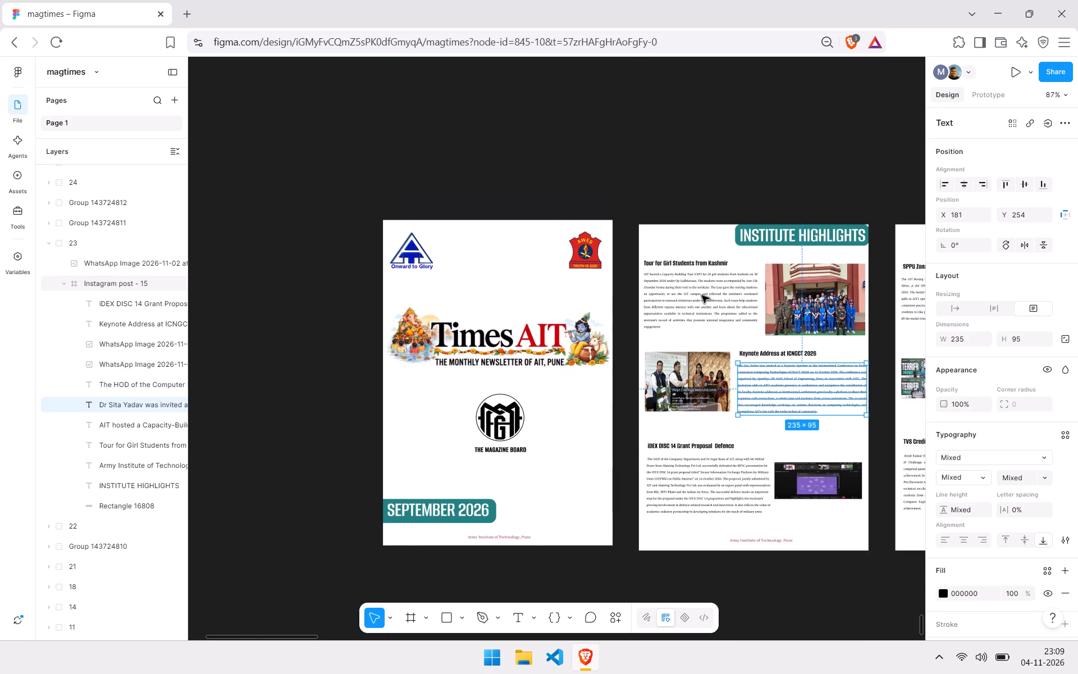
Copy the finished "Student Achievements" page with the "NCC Cadets Awarded Ranks" article and paste it onto the empty canvas below the draft pages.
scroll(702, 295, up, 2)
scroll(702, 295, down, 1)
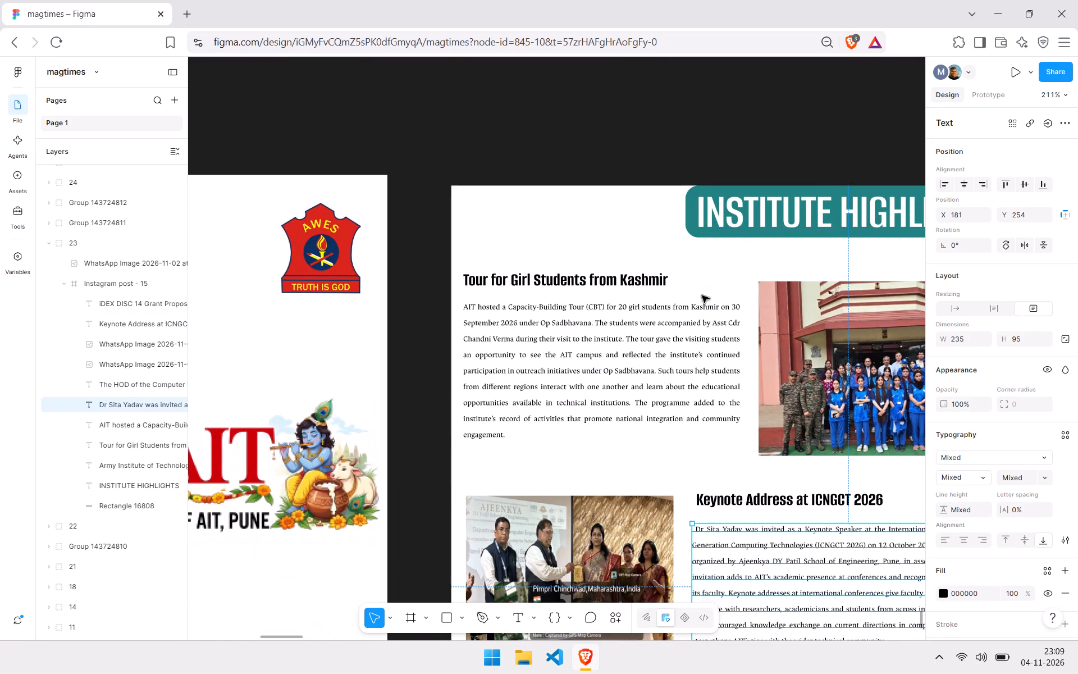
scroll(702, 295, down, 2)
scroll(702, 295, up, 2)
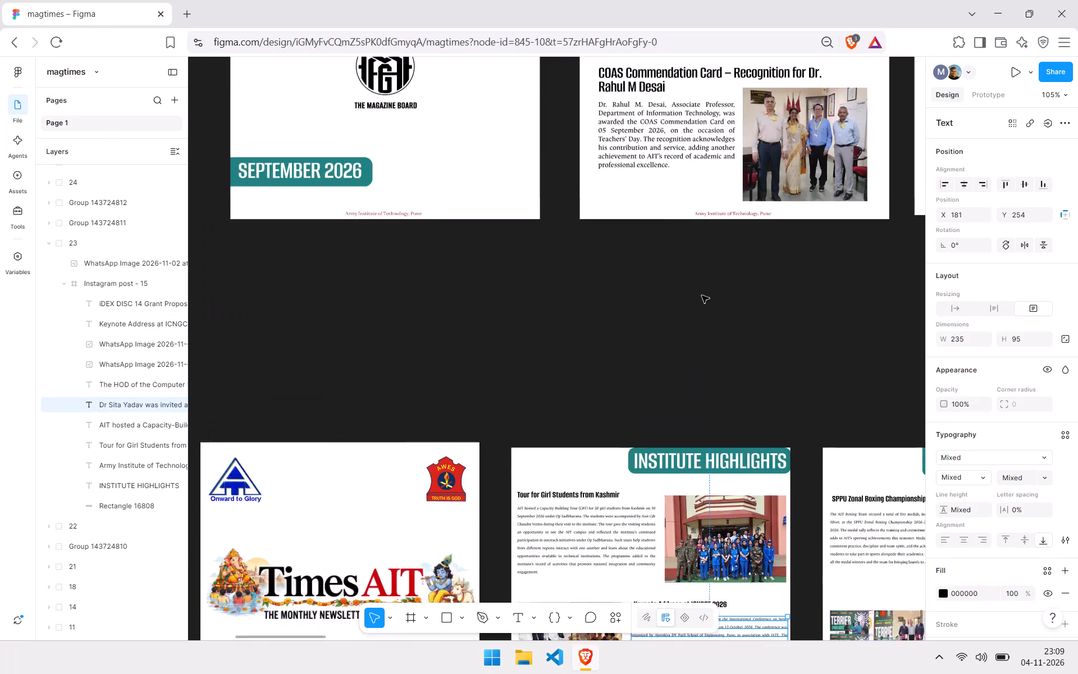
scroll(702, 295, up, 5)
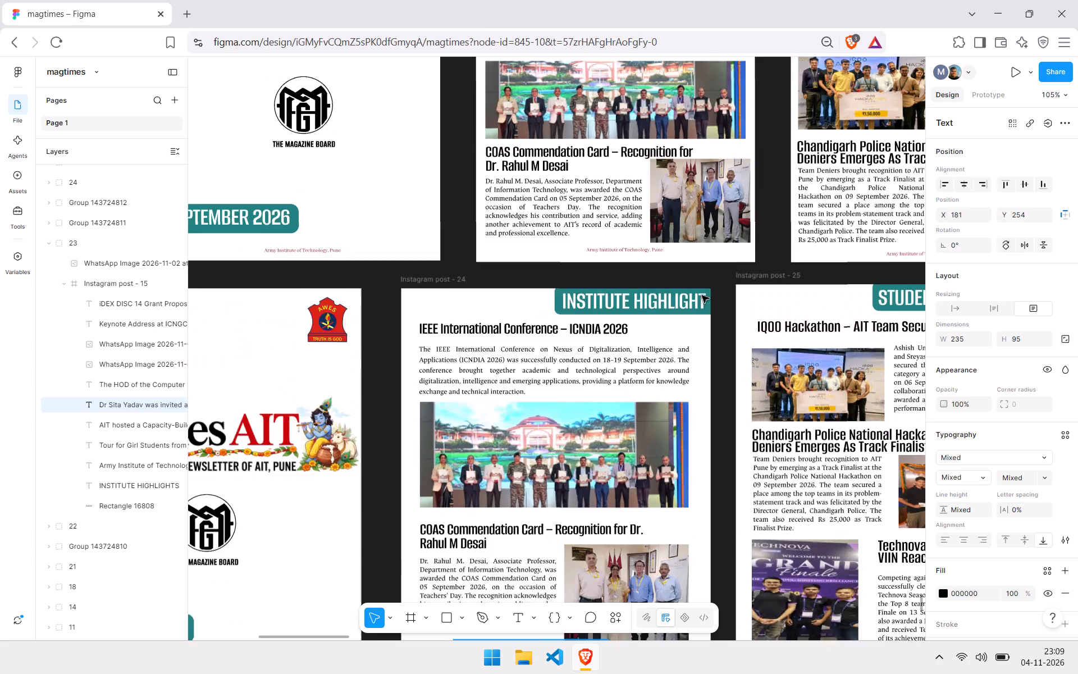
scroll(702, 295, up, 2)
scroll(702, 295, left, 4)
click(593, 138)
scroll(593, 138, down, 1)
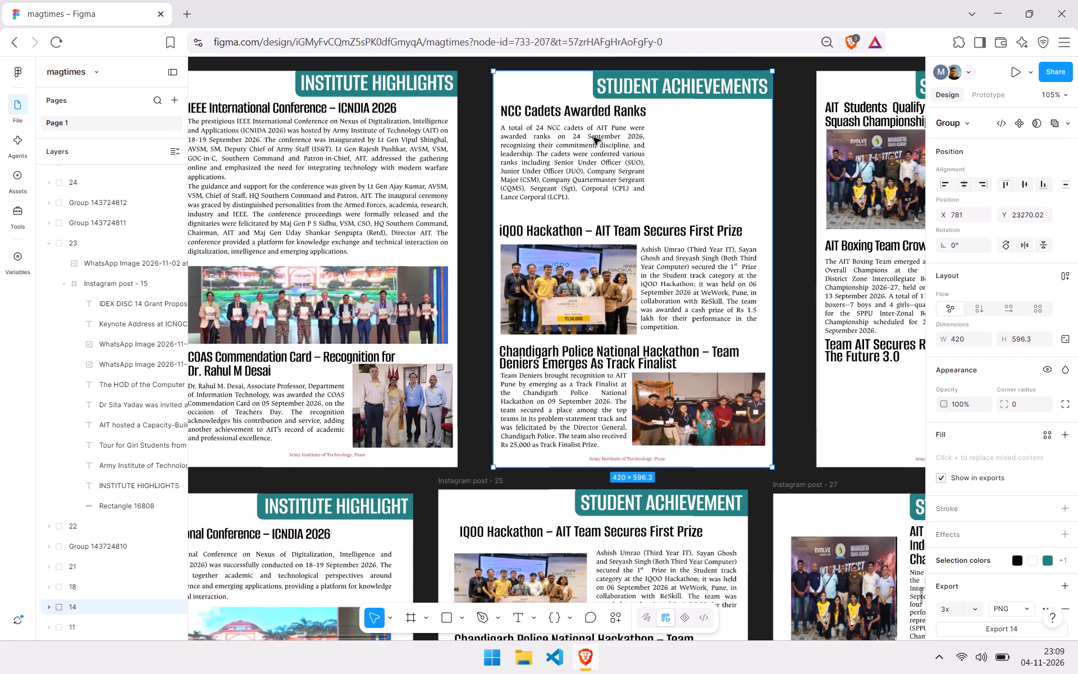
key(ctrl+c)
scroll(593, 138, down, 9)
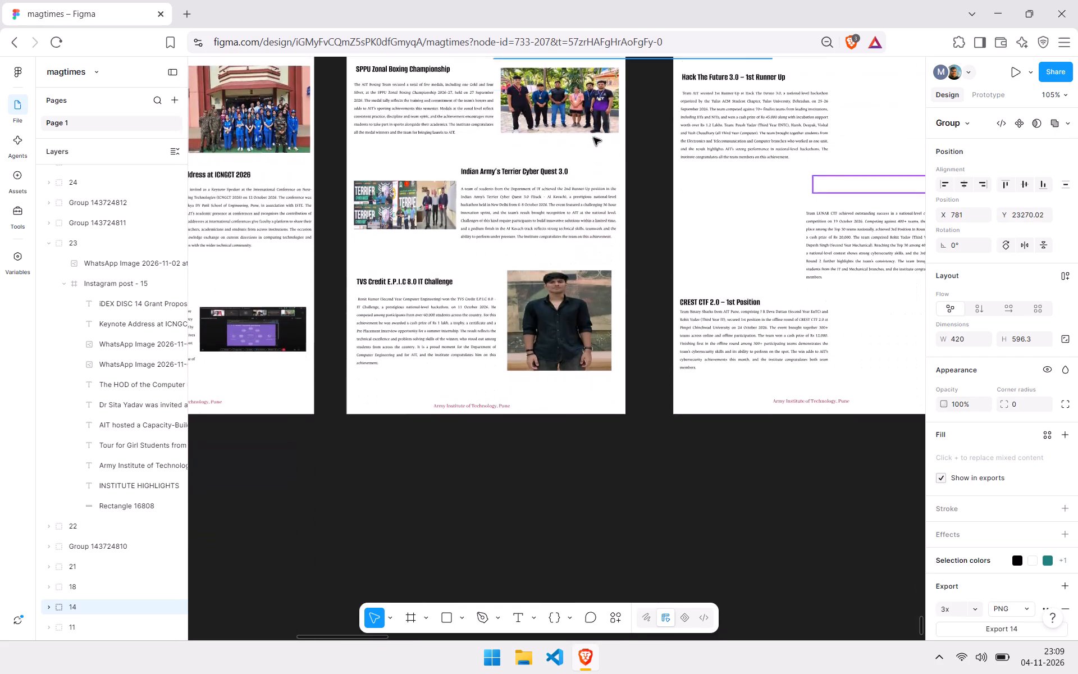
scroll(593, 138, down, 4)
click(542, 373)
key(ctrl+v)
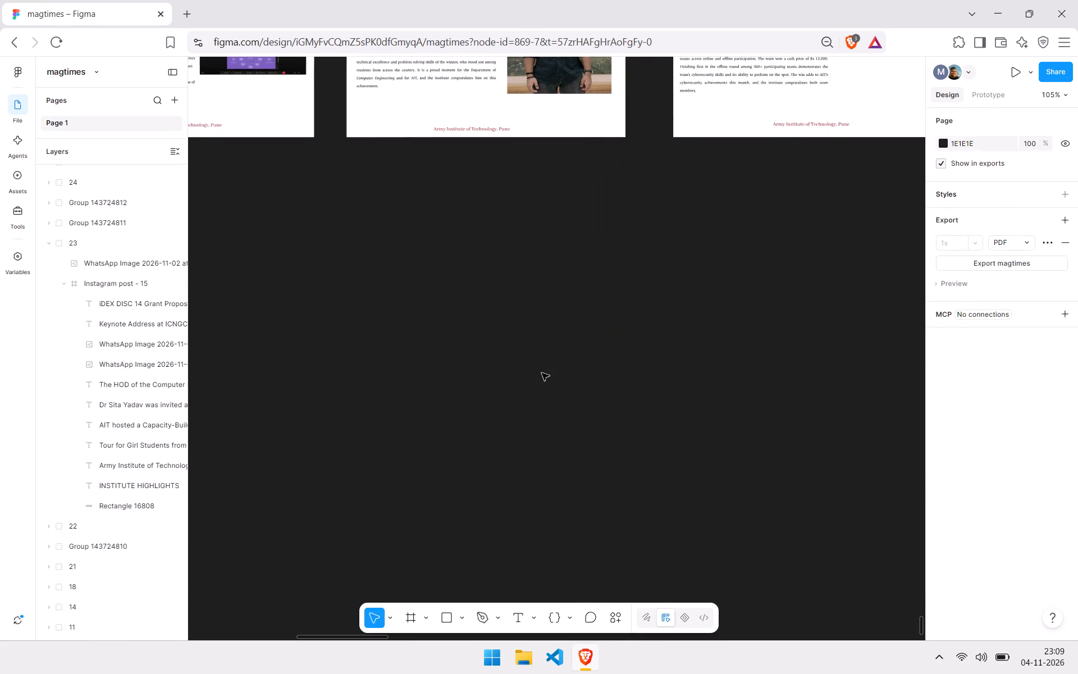
Align the pasted page directly beneath the draft "Student Achievements" page that opens with "SPPU Zonal Boxing Championship".
scroll(542, 373, up, 1)
drag(542, 373, 483, 398)
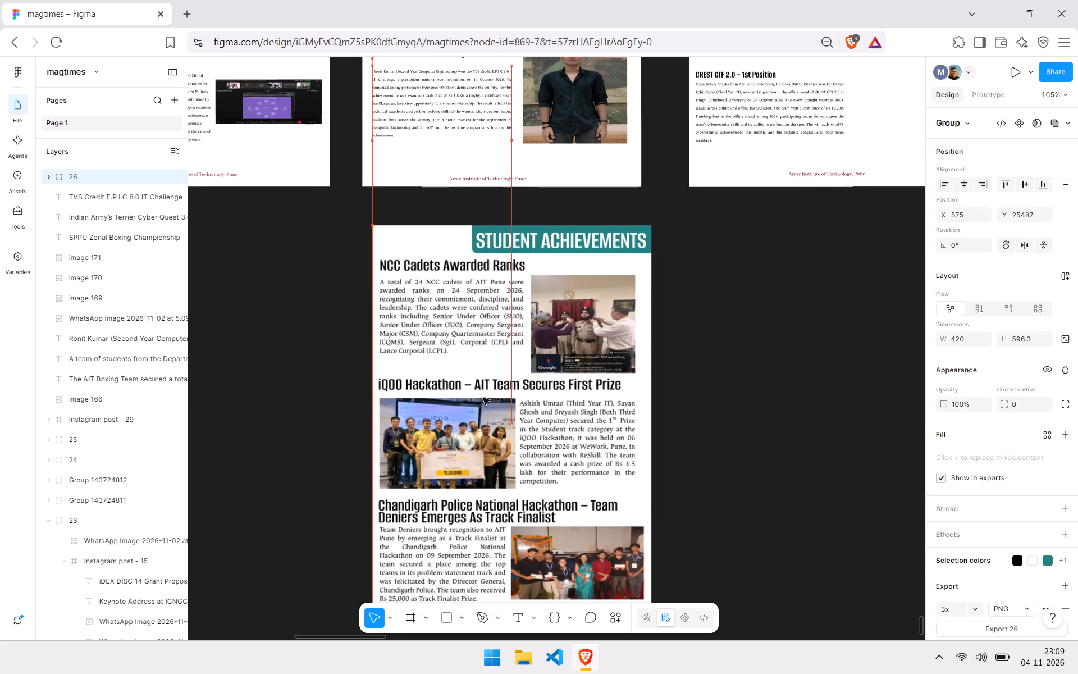
drag(483, 398, 469, 397)
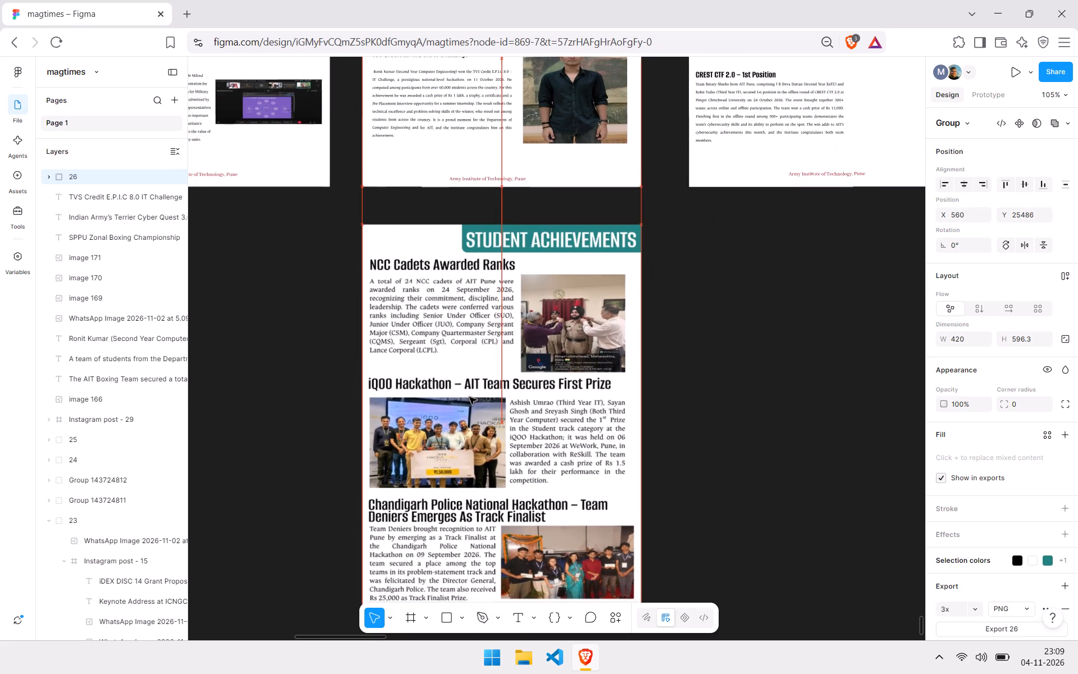
click(678, 380)
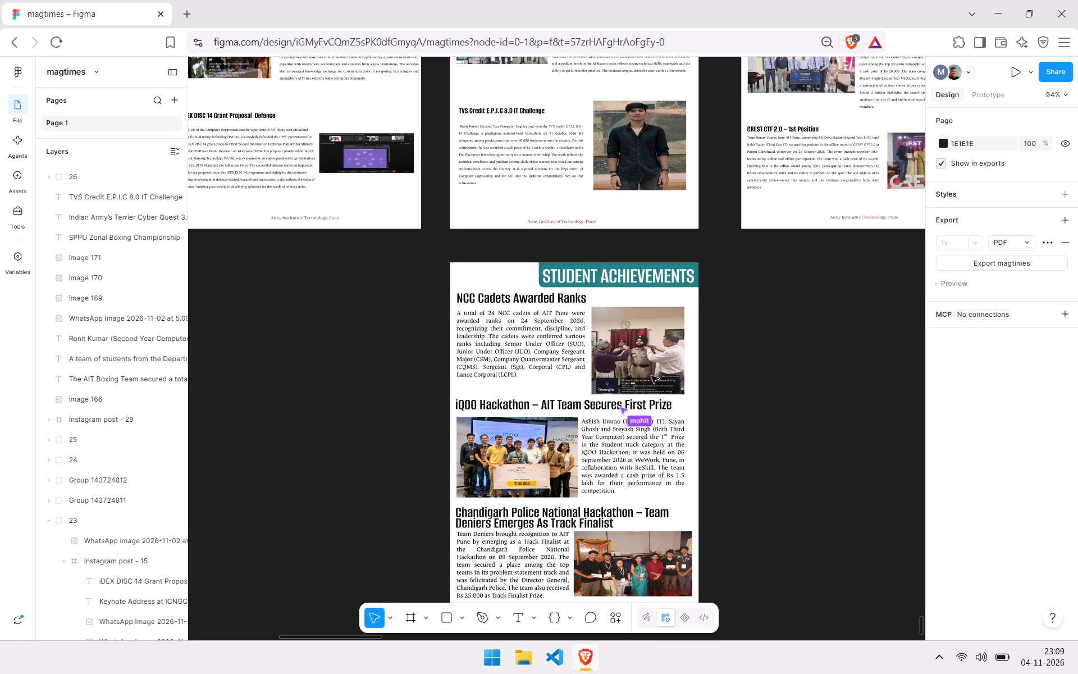
Review the July, August and September 2026 newsletter pages for their layout and text styling.
scroll(651, 376, up, 10)
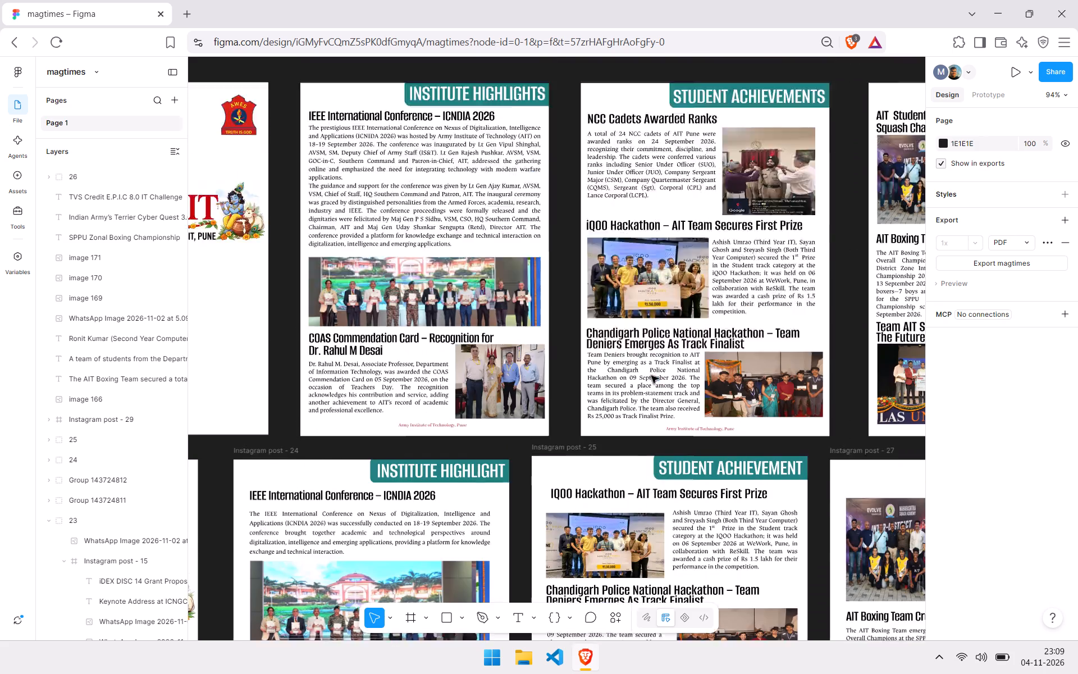
scroll(651, 376, up, 2)
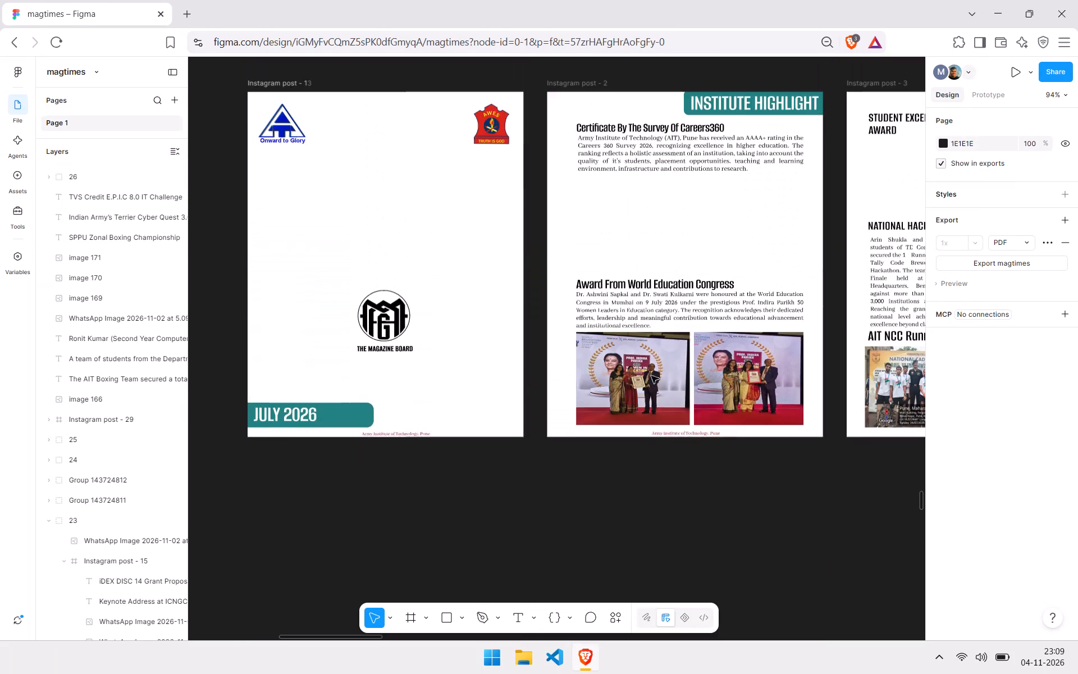
scroll(651, 376, down, 3)
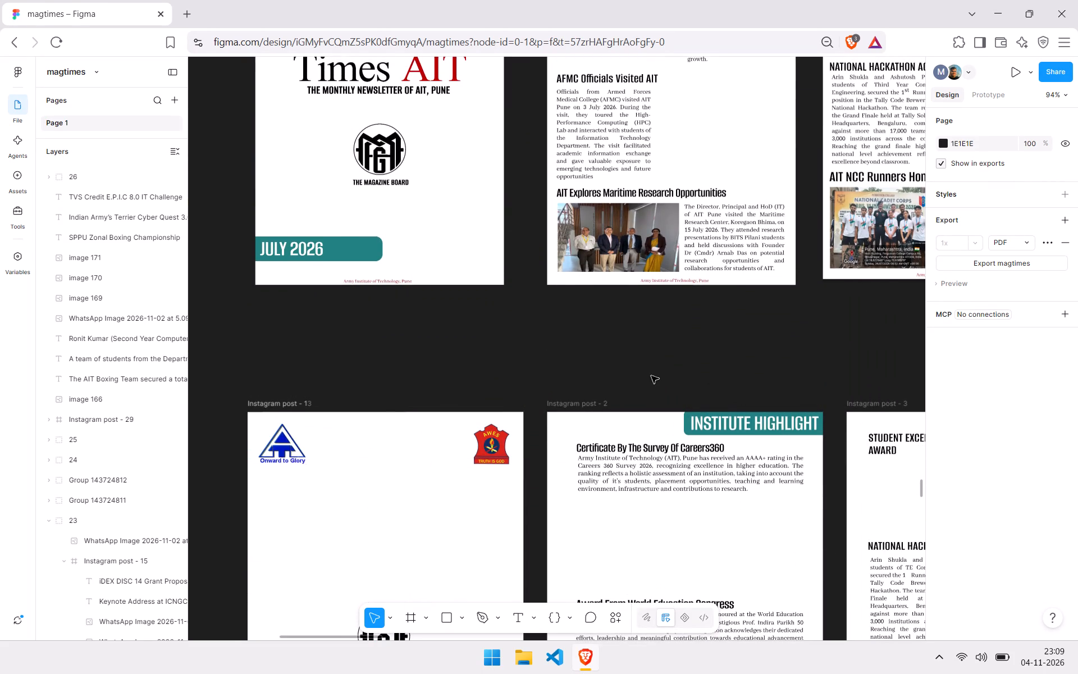
scroll(651, 376, down, 7)
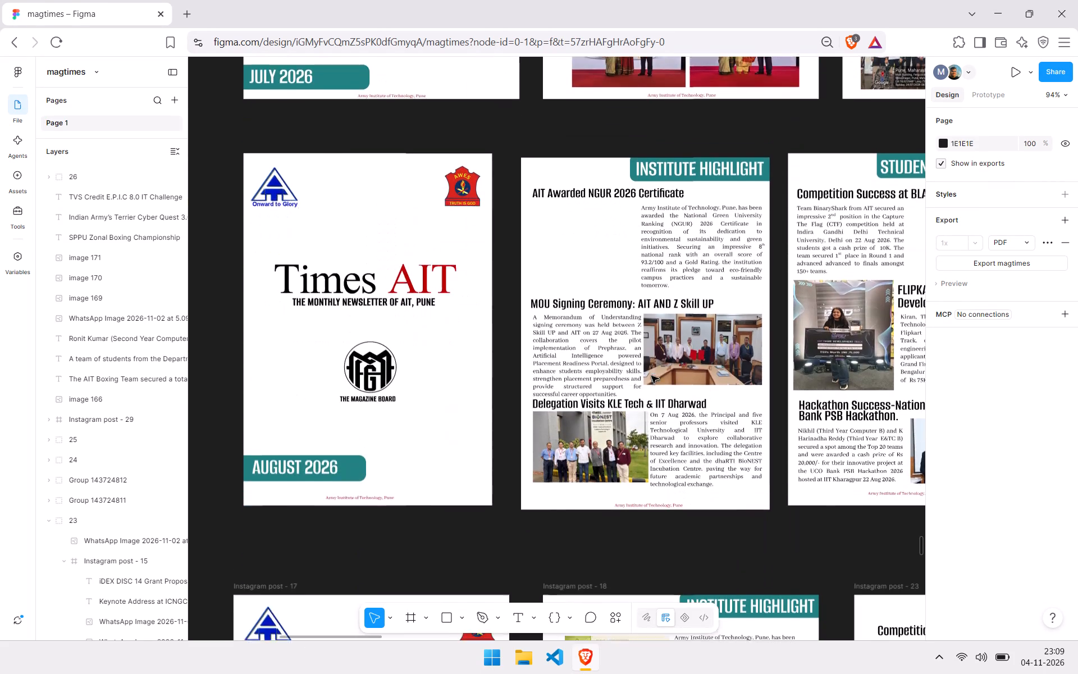
scroll(651, 376, down, 6)
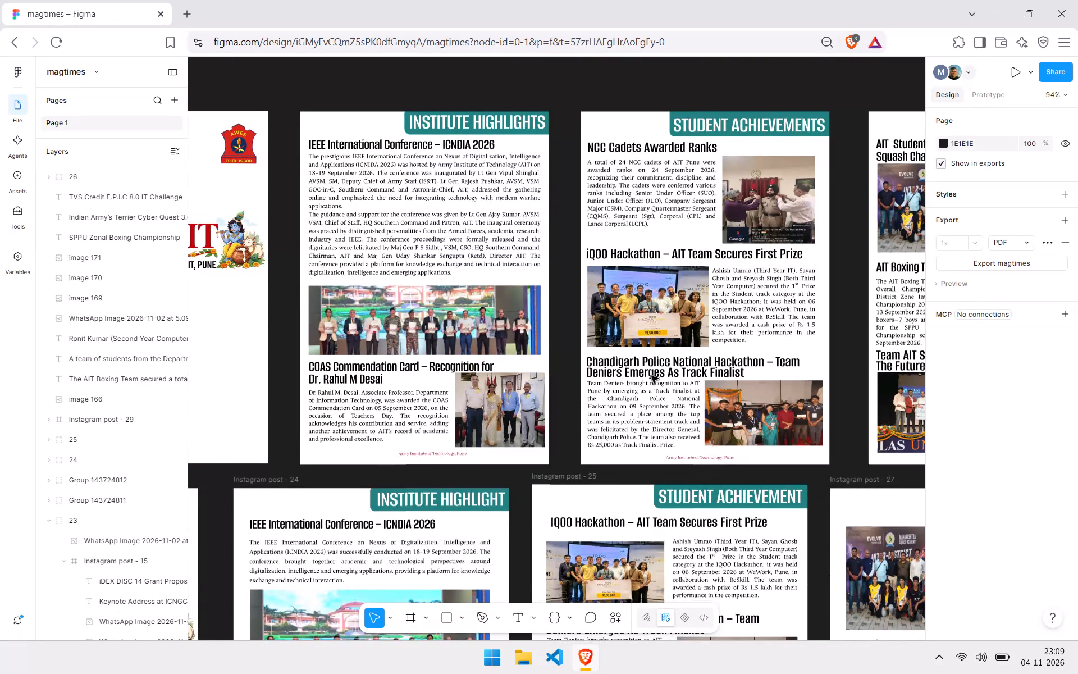
scroll(651, 376, down, 9)
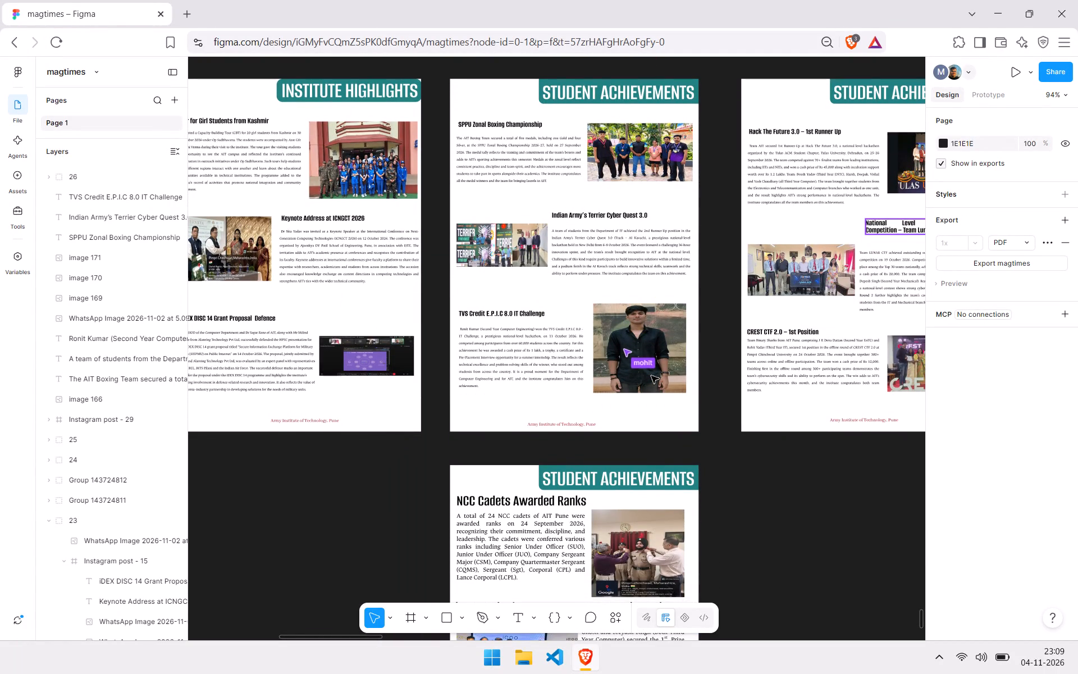
Look through the draft issue's pages, from the cover to "Visits" and "Session Highlights".
scroll(651, 376, right, 2)
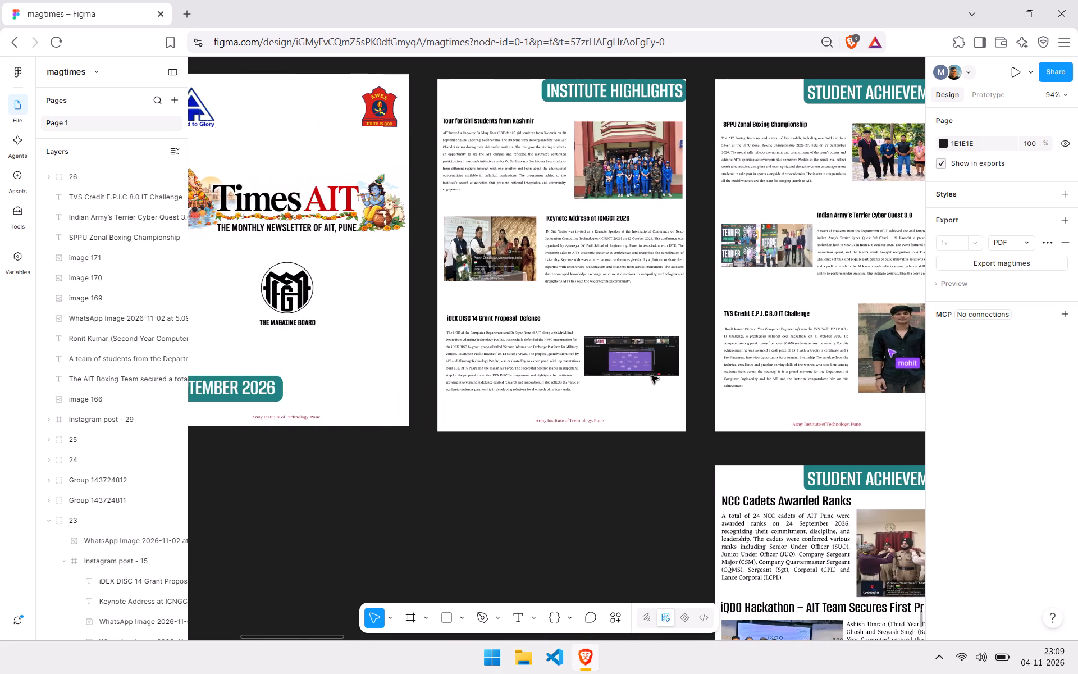
scroll(651, 376, right, 2)
scroll(651, 376, left, 9)
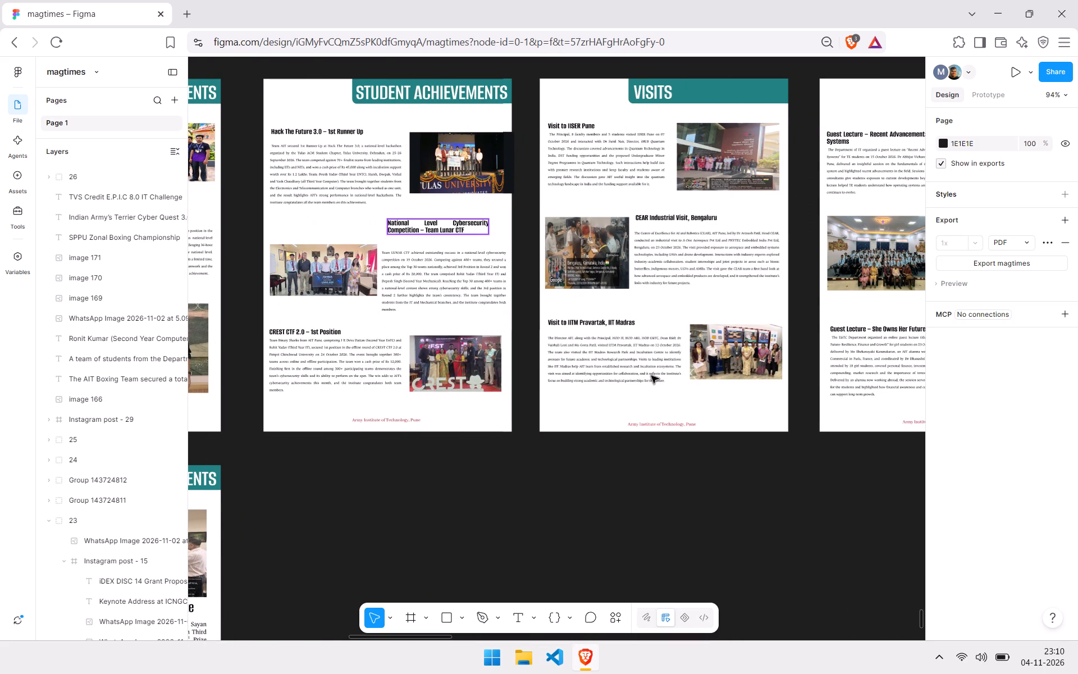
scroll(651, 376, left, 1)
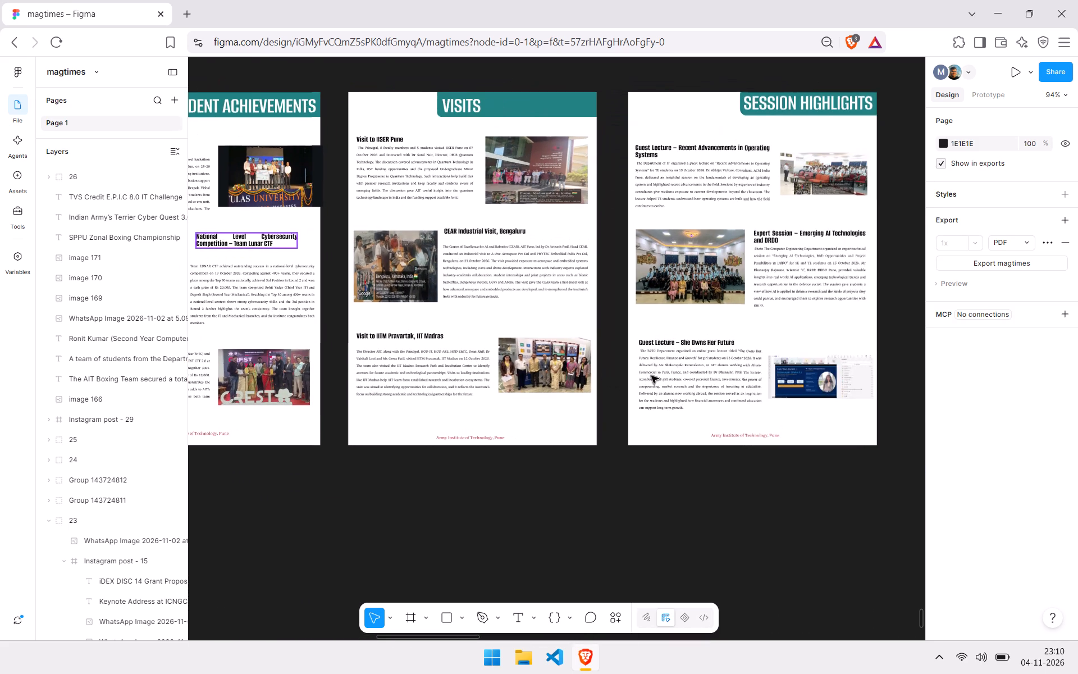
scroll(651, 376, left, 1)
scroll(651, 376, right, 5)
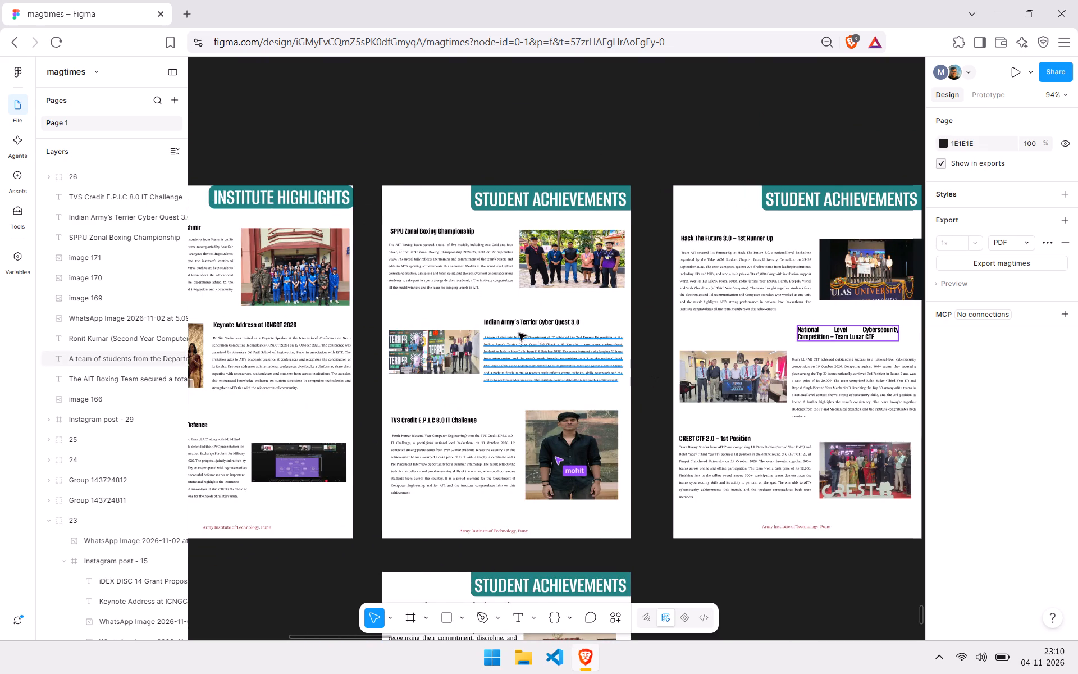
scroll(474, 280, right, 2)
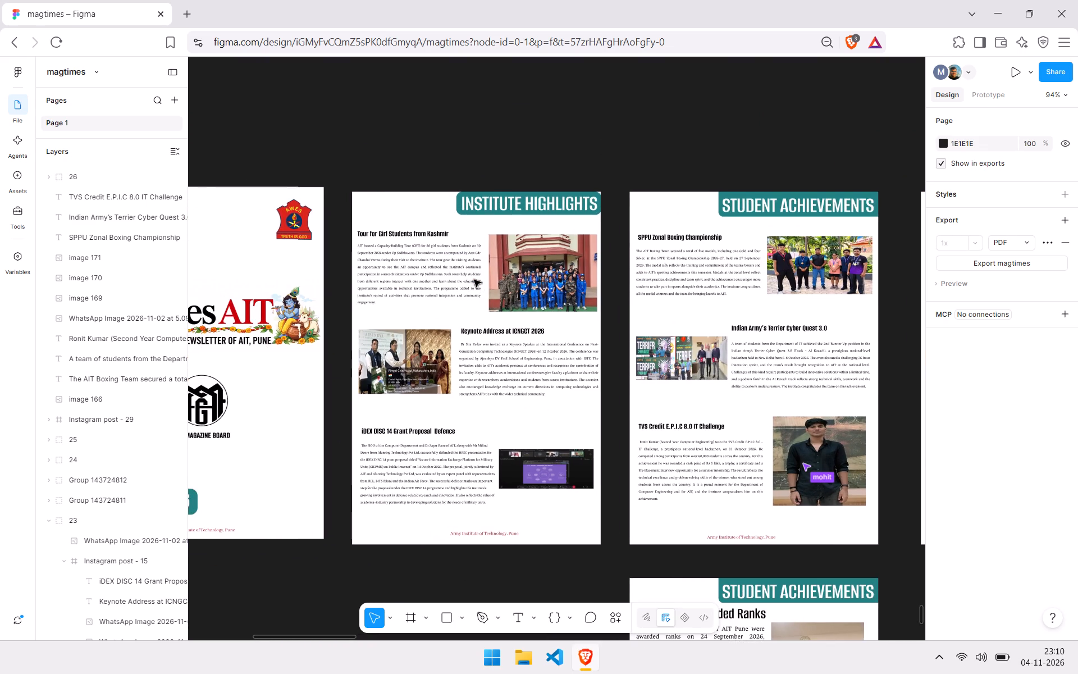
Compare the layout and text size of the draft "Student Achievements" page with the reference copy beneath it.
scroll(474, 280, down, 3)
scroll(716, 307, up, 1)
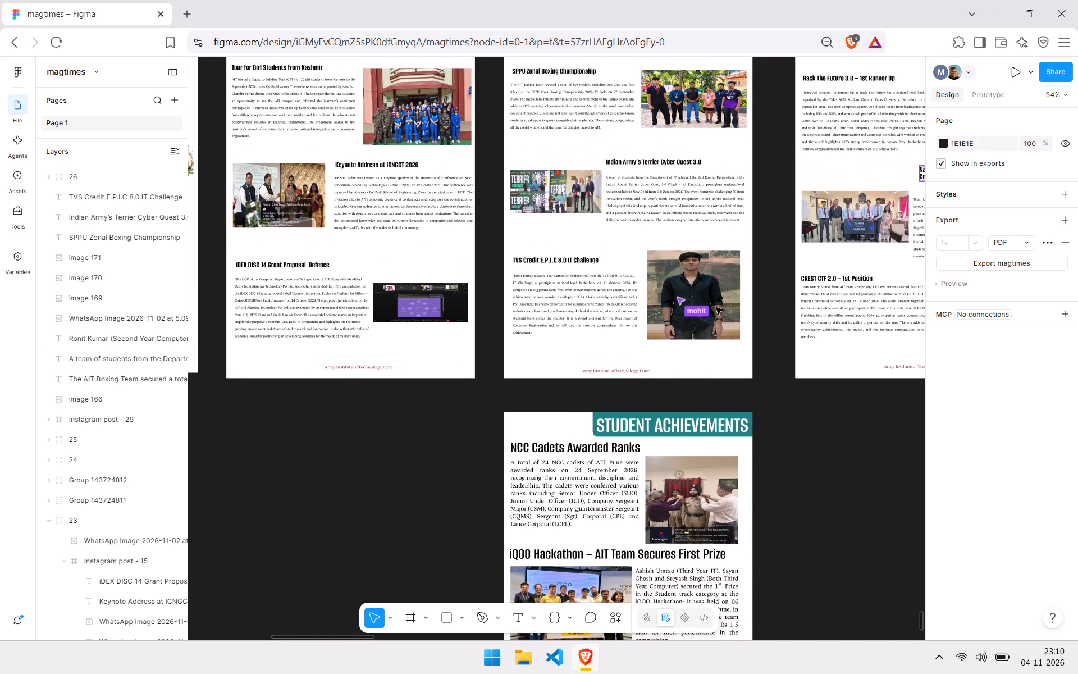
scroll(716, 307, up, 1)
scroll(716, 307, down, 2)
scroll(716, 307, up, 4)
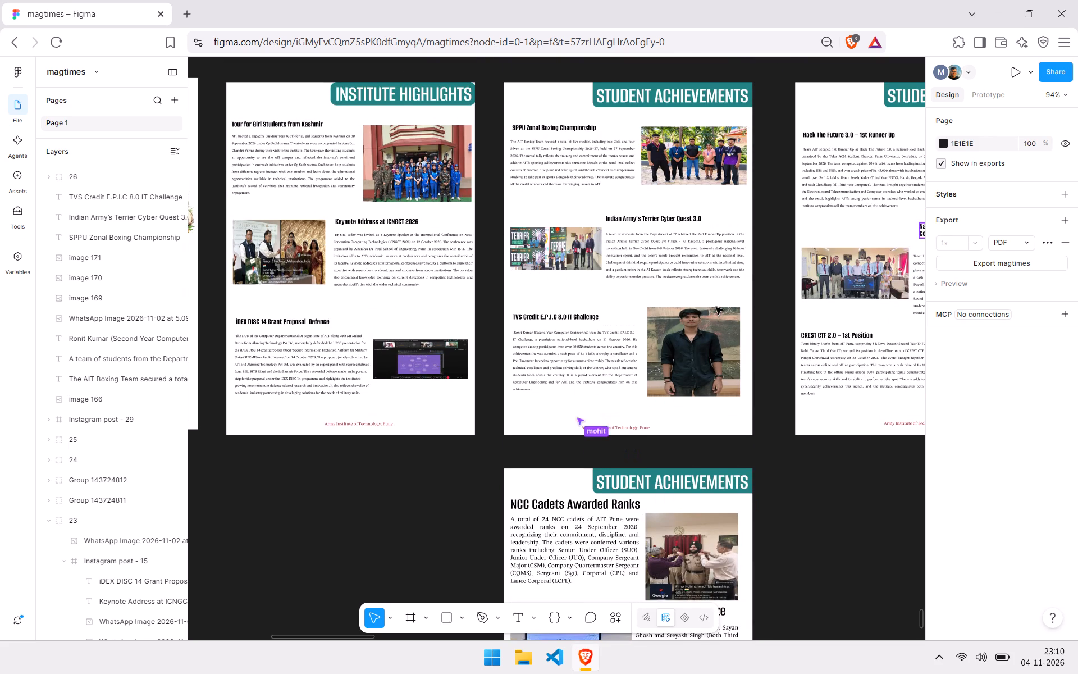
scroll(716, 307, down, 2)
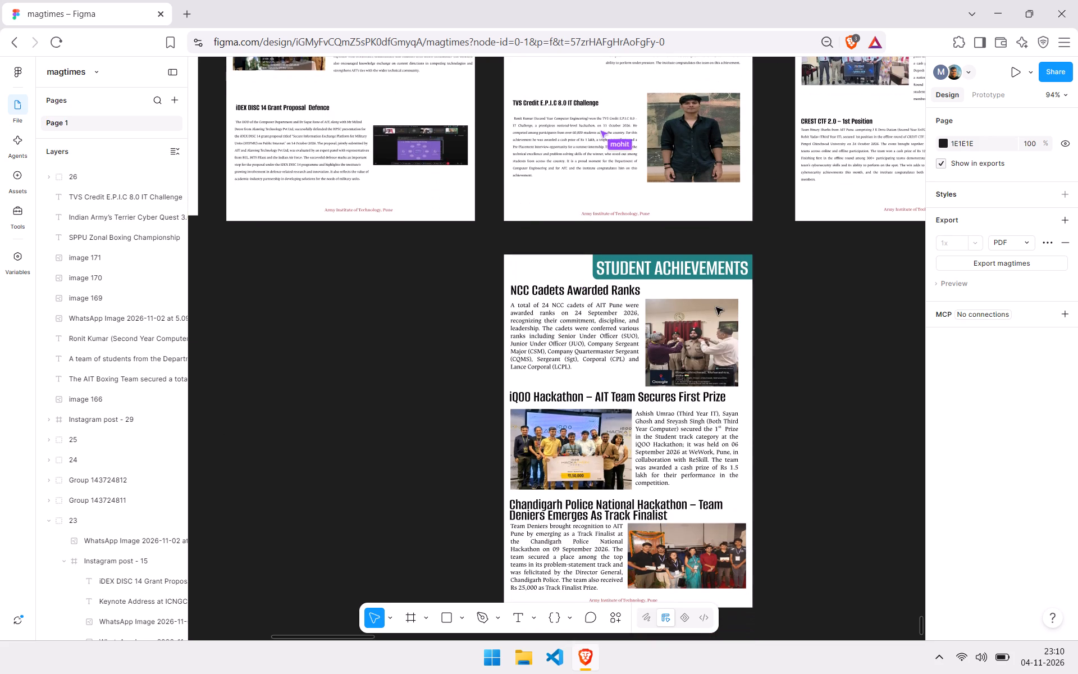
scroll(716, 307, up, 2)
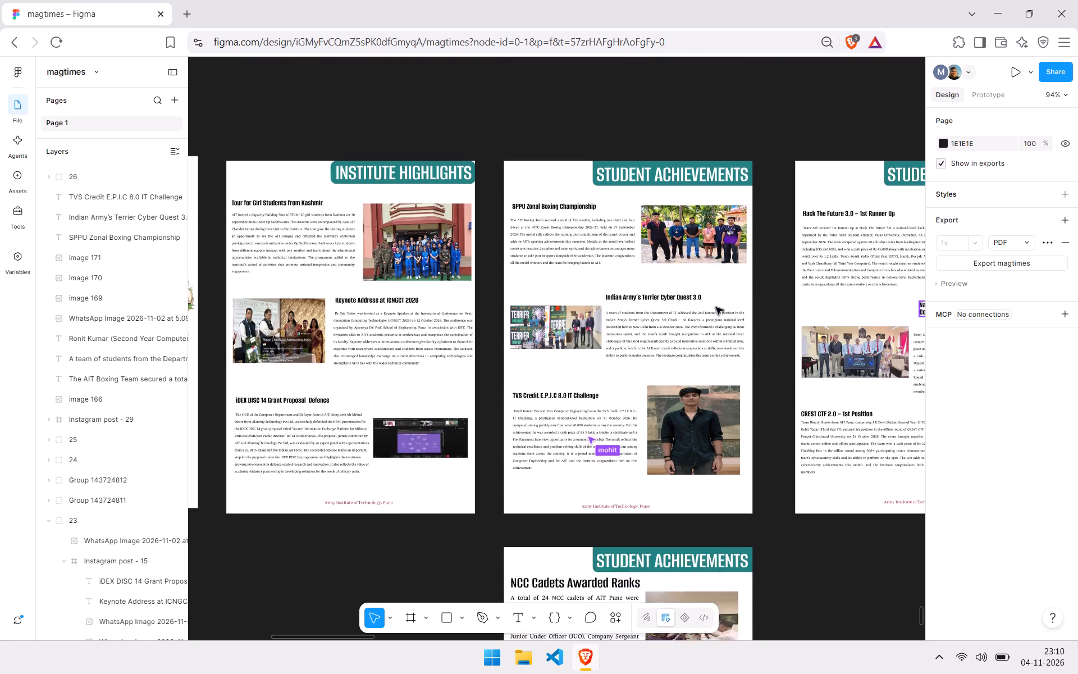
scroll(716, 307, up, 1)
Inspect the "SPPU Zonal Boxing Championship" heading's text settings and the "NCC Cadets Awarded Ranks" article group on the reference page.
click(554, 263)
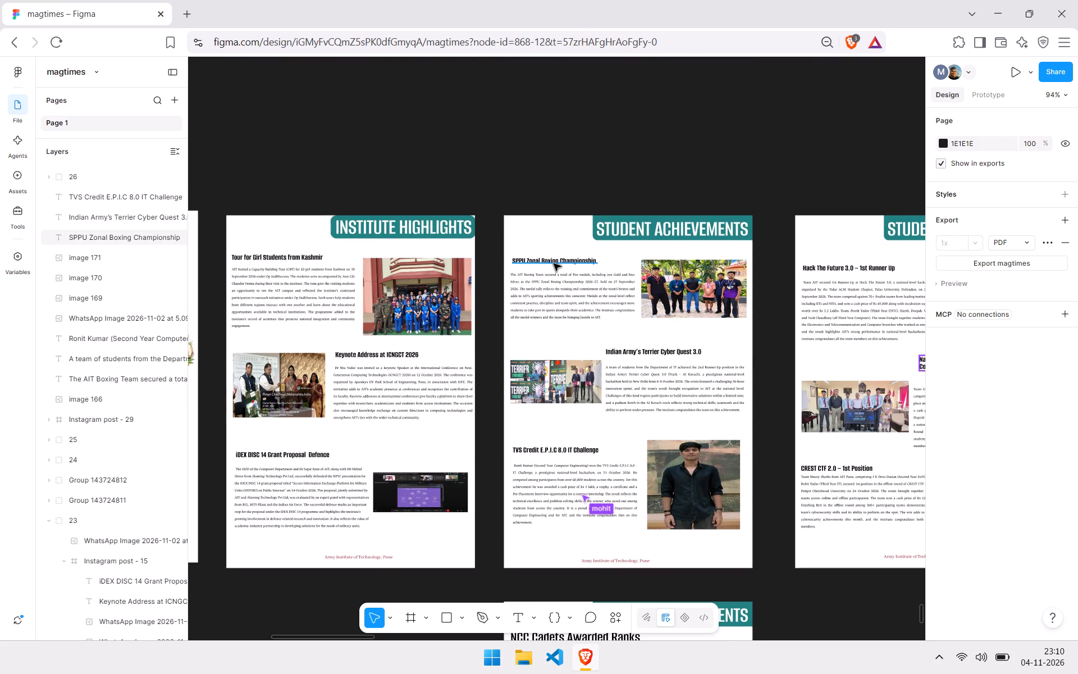
scroll(554, 263, down, 3)
scroll(654, 380, up, 1)
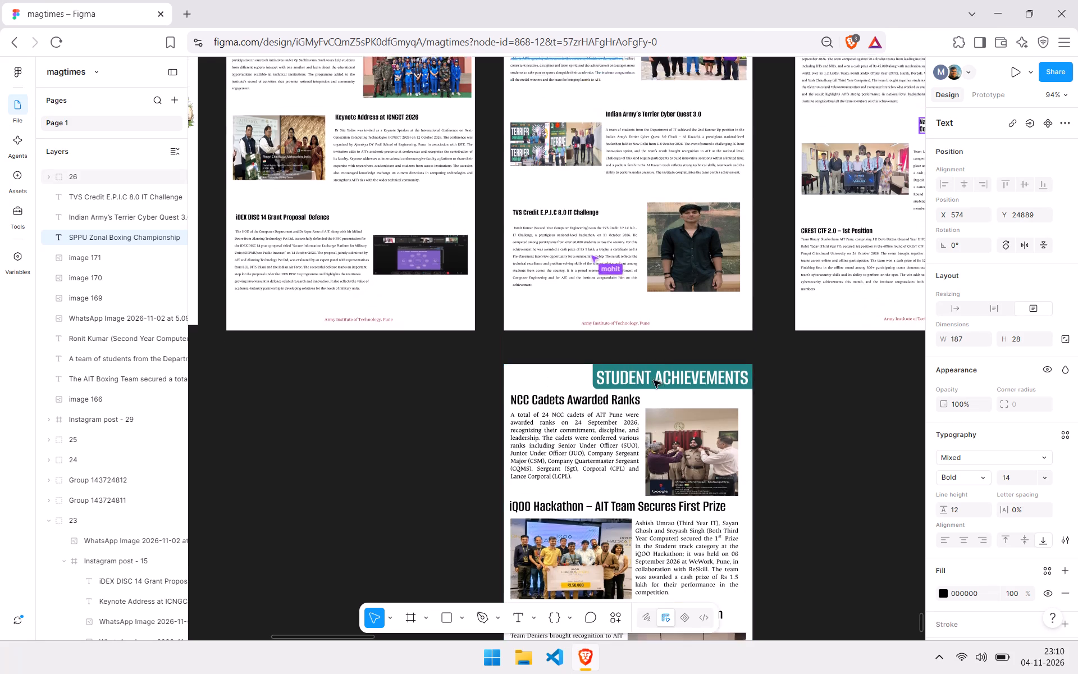
scroll(654, 380, up, 1)
scroll(667, 477, down, 2)
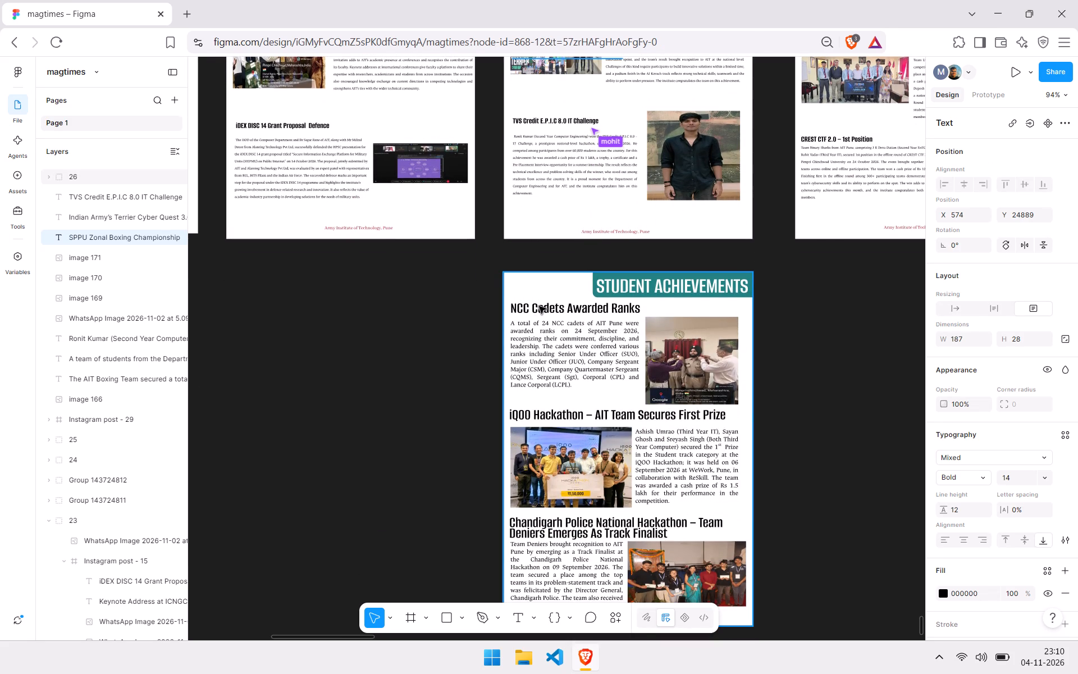
double_click(539, 306)
click(539, 306)
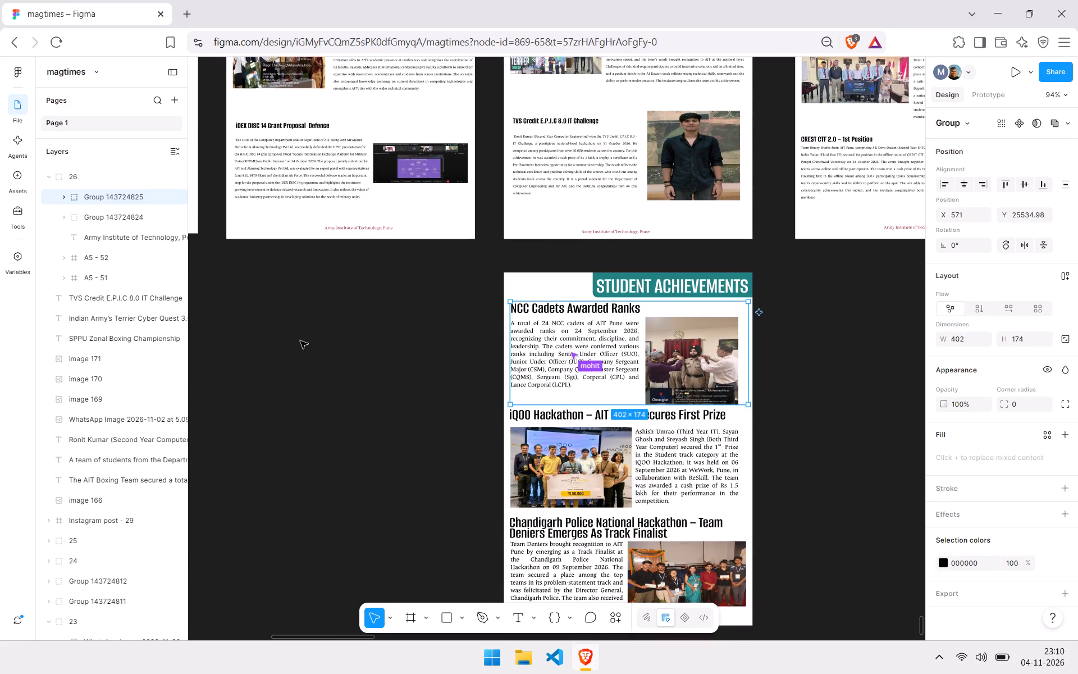
click(255, 345)
Inspect the text settings of the AIT Boxing Team paragraph and compare it with the reference page's body text.
scroll(255, 345, up, 3)
scroll(613, 280, up, 1)
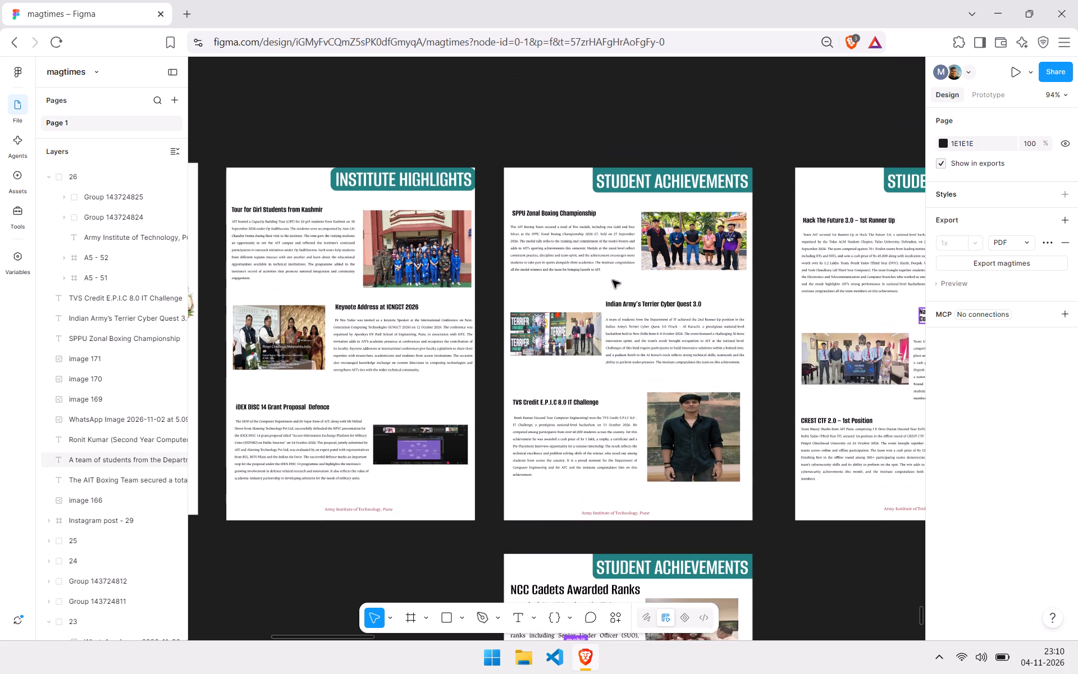
scroll(613, 280, up, 1)
click(541, 238)
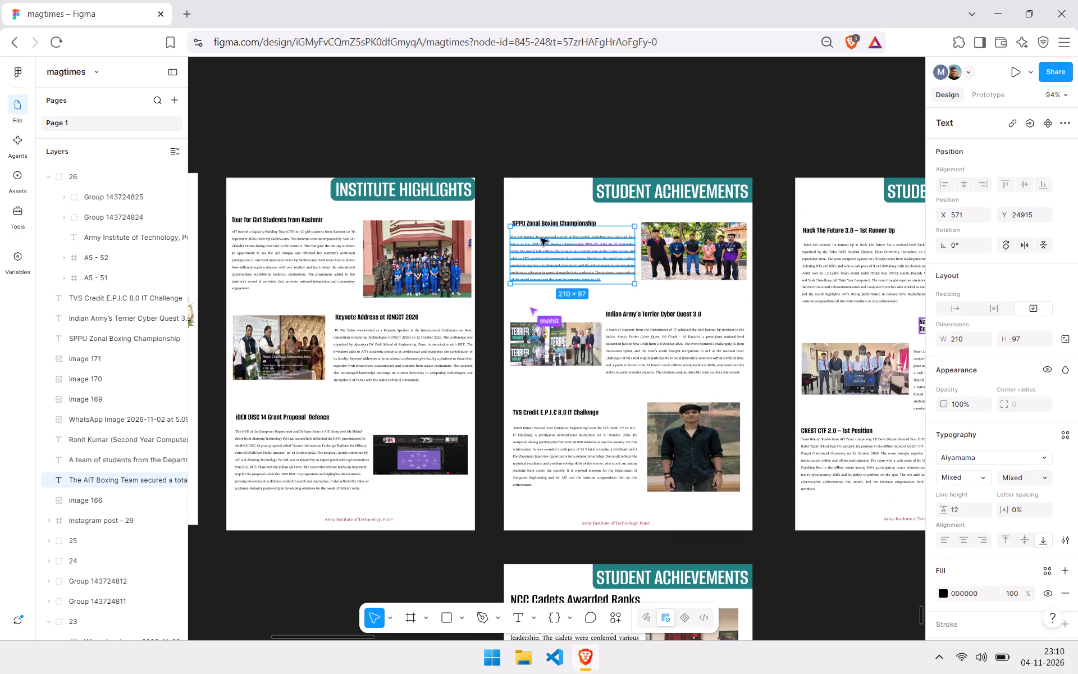
scroll(545, 262, down, 2)
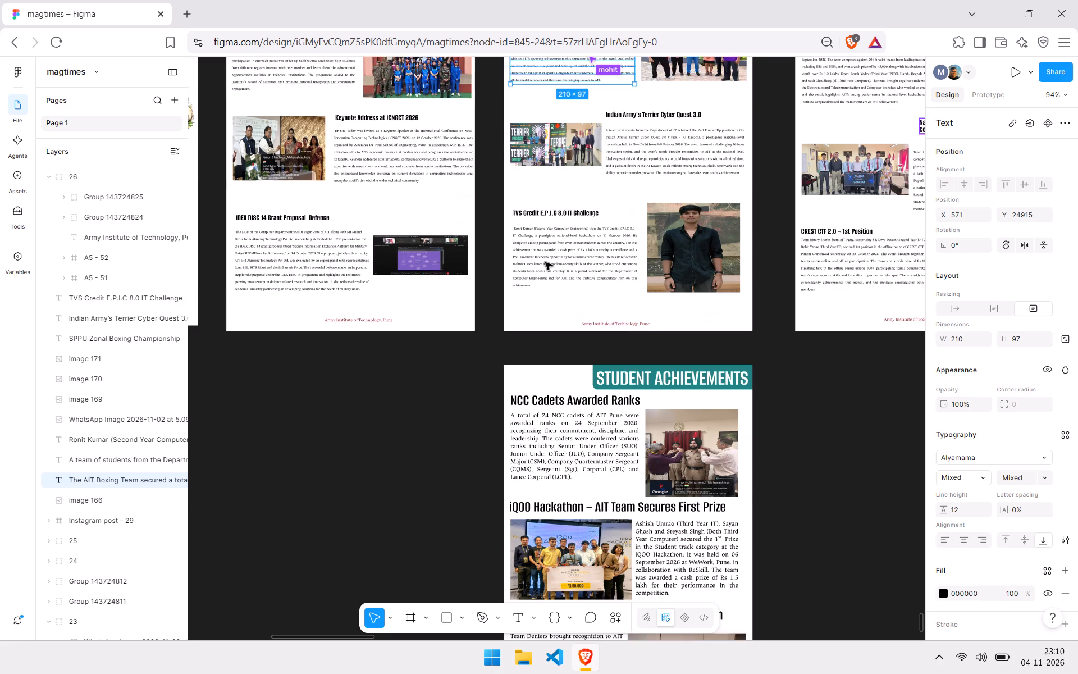
scroll(545, 262, down, 2)
scroll(547, 288, up, 2)
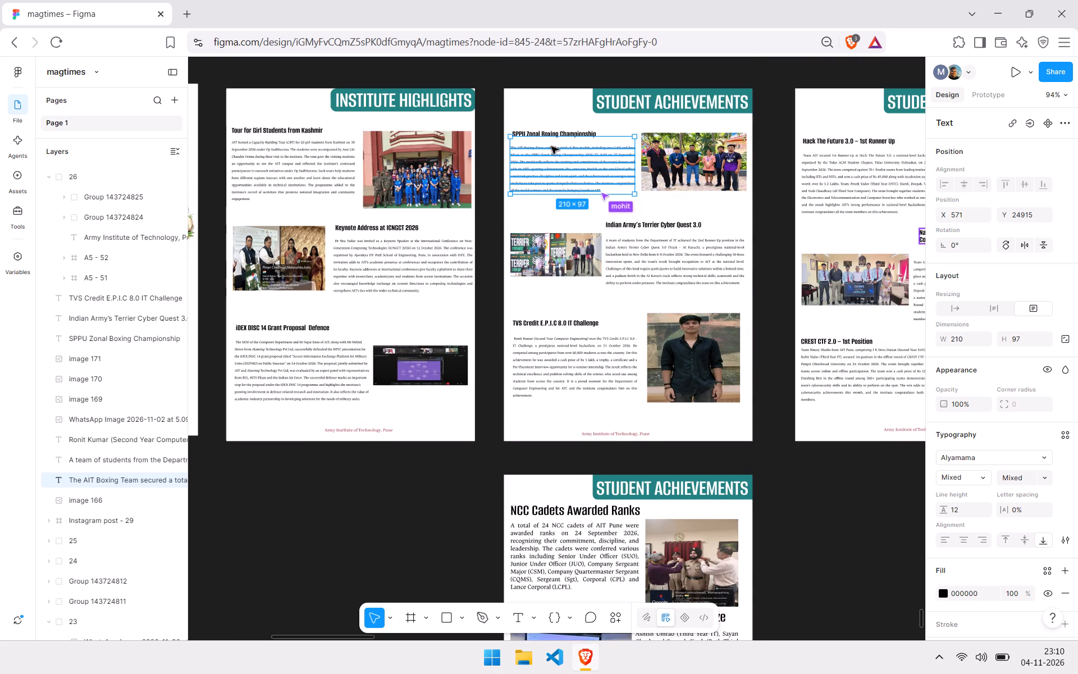
Set the "SPPU Zonal Boxing Championship" heading's font size to 26, following the reference page's "NCC Cadets Awarded Ranks" heading.
click(558, 129)
scroll(555, 247, down, 1)
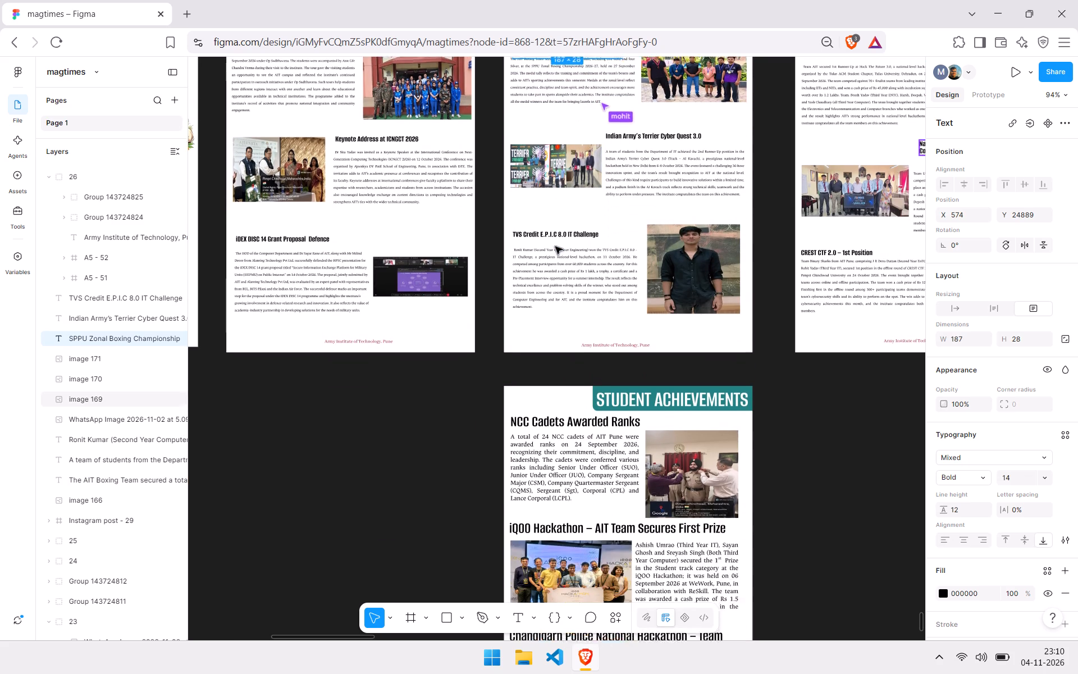
scroll(555, 247, down, 1)
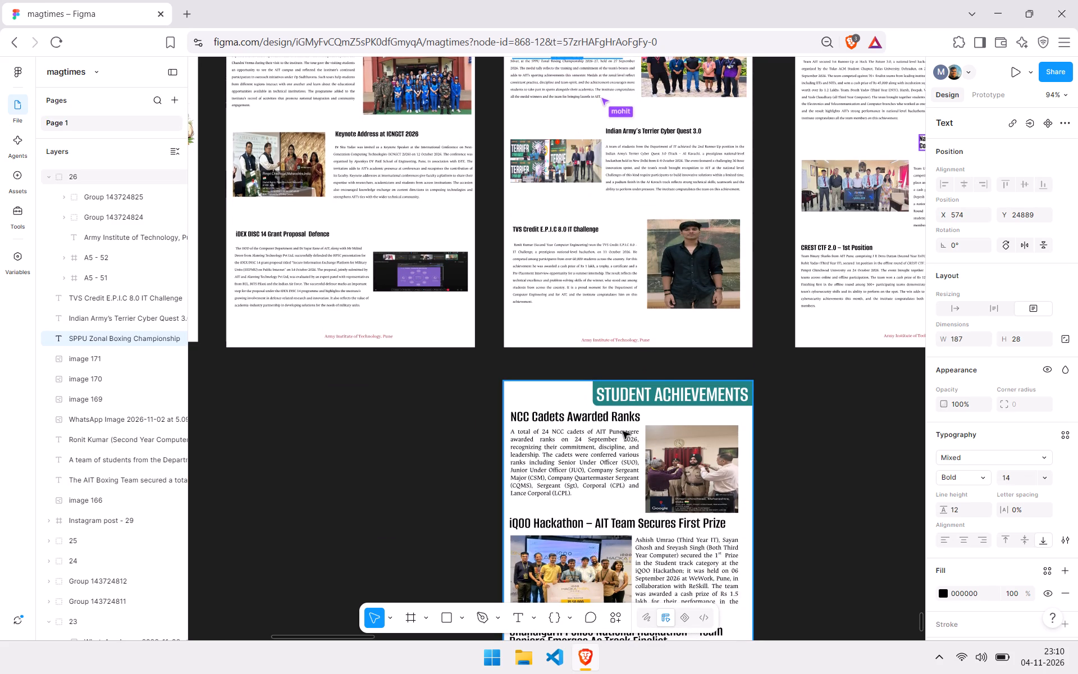
double_click(600, 422)
double_click(600, 422)
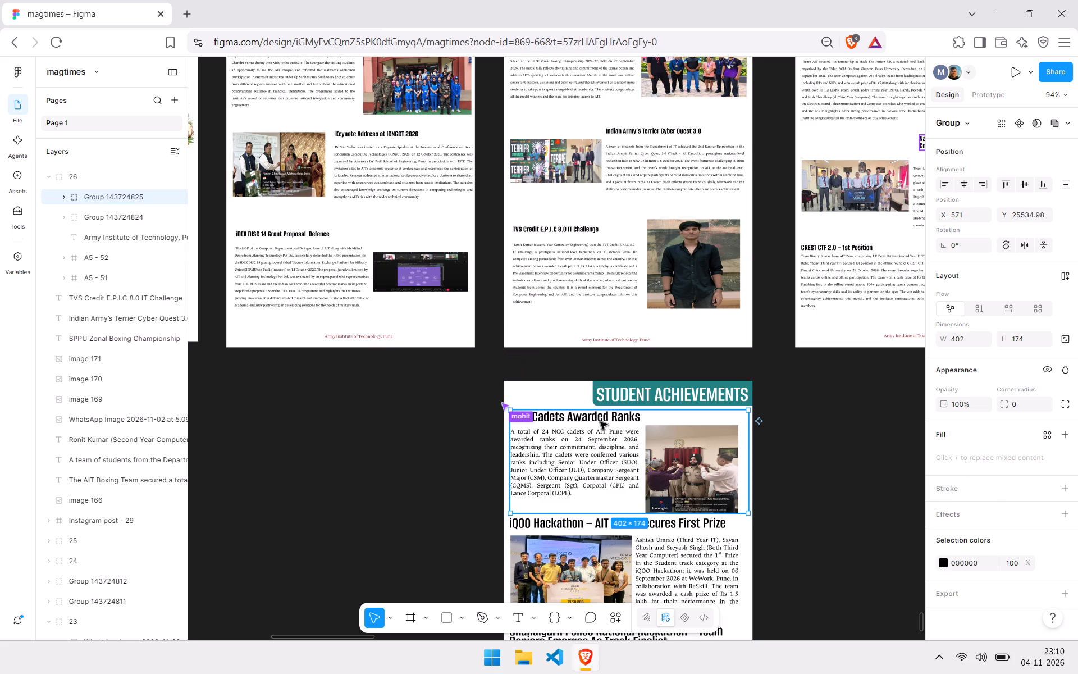
scroll(600, 422, up, 1)
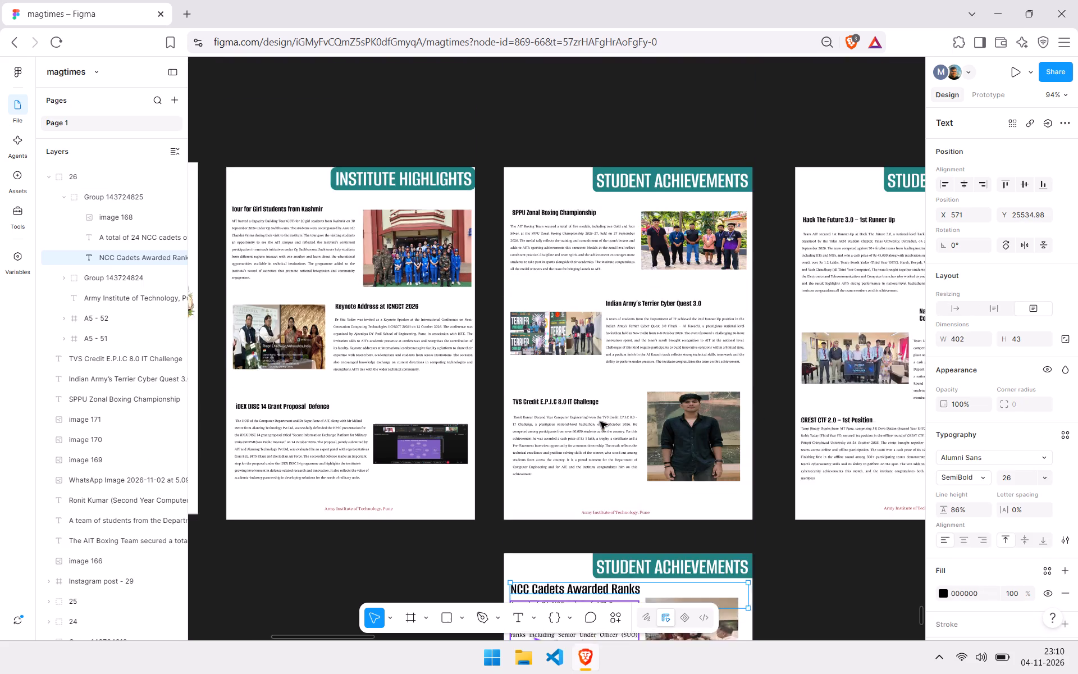
scroll(600, 422, up, 2)
triple_click(564, 310)
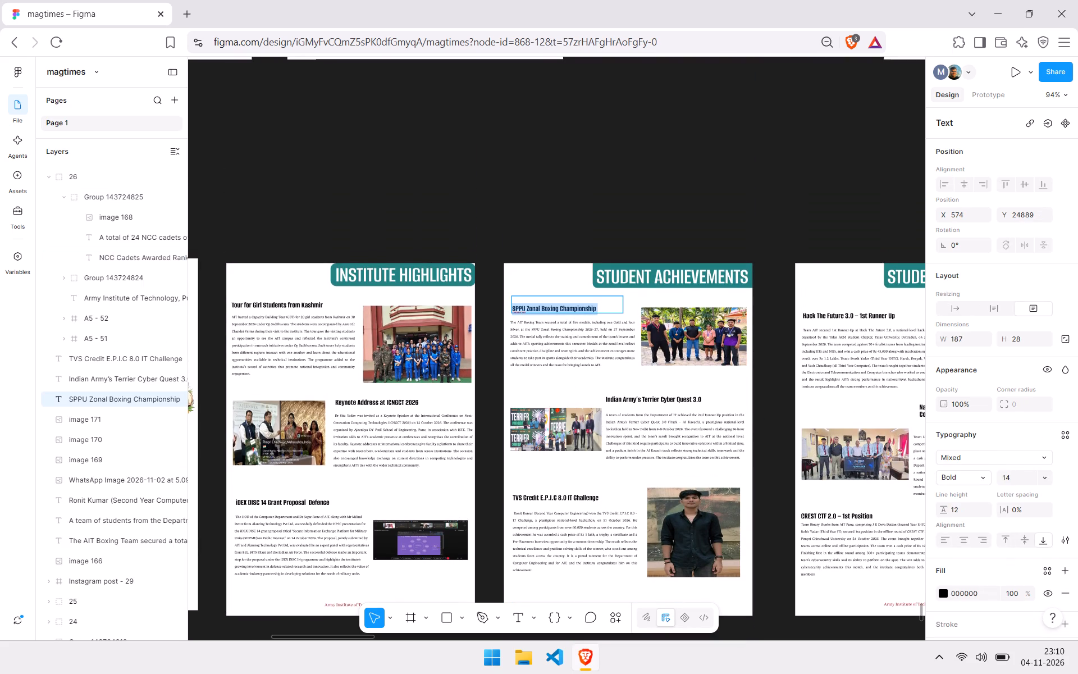
double_click(1015, 471)
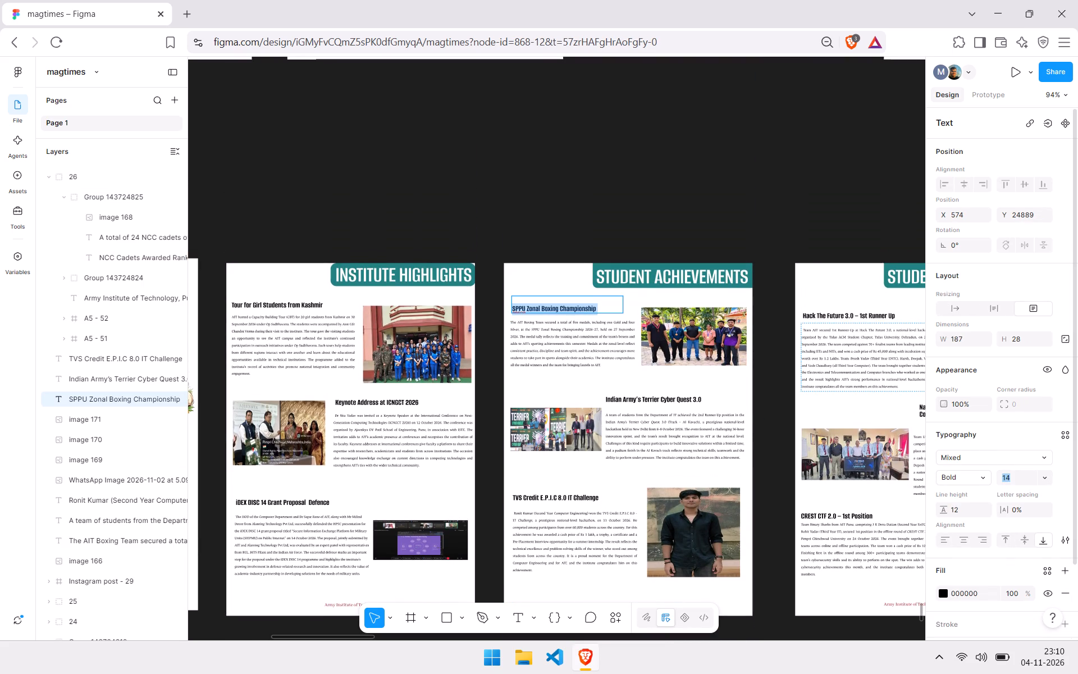
key(BackSpace)
key(BackSpace)
text(26)
key(Return)
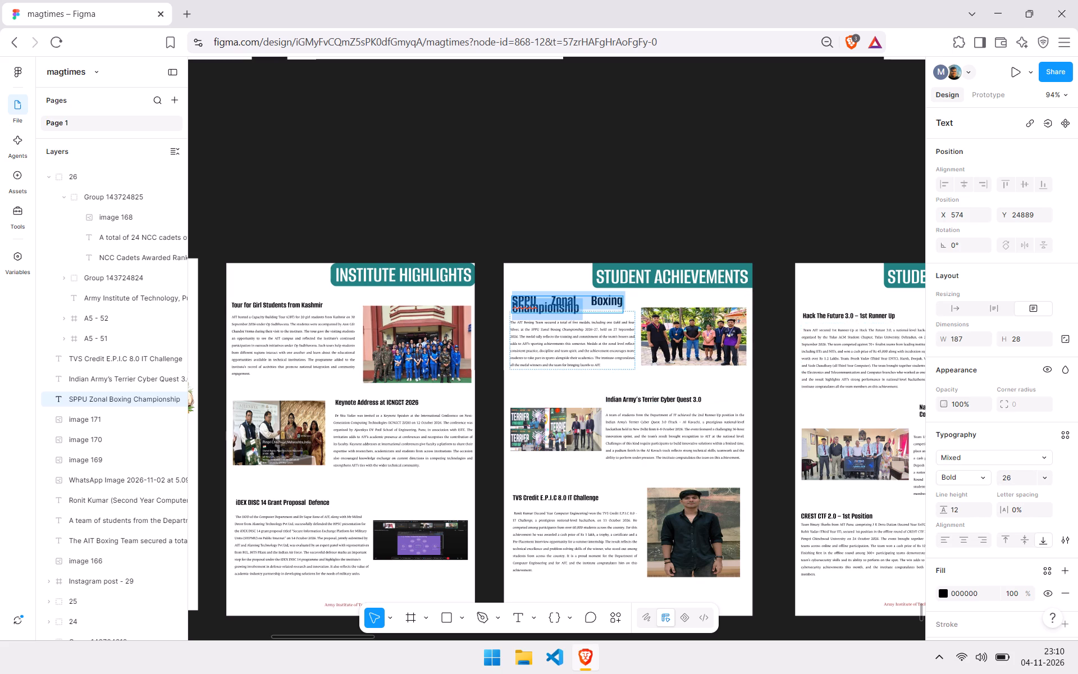
Open the enlarged "SPPU Zonal Boxing Championship" heading's text for editing.
click(584, 296)
click(632, 298)
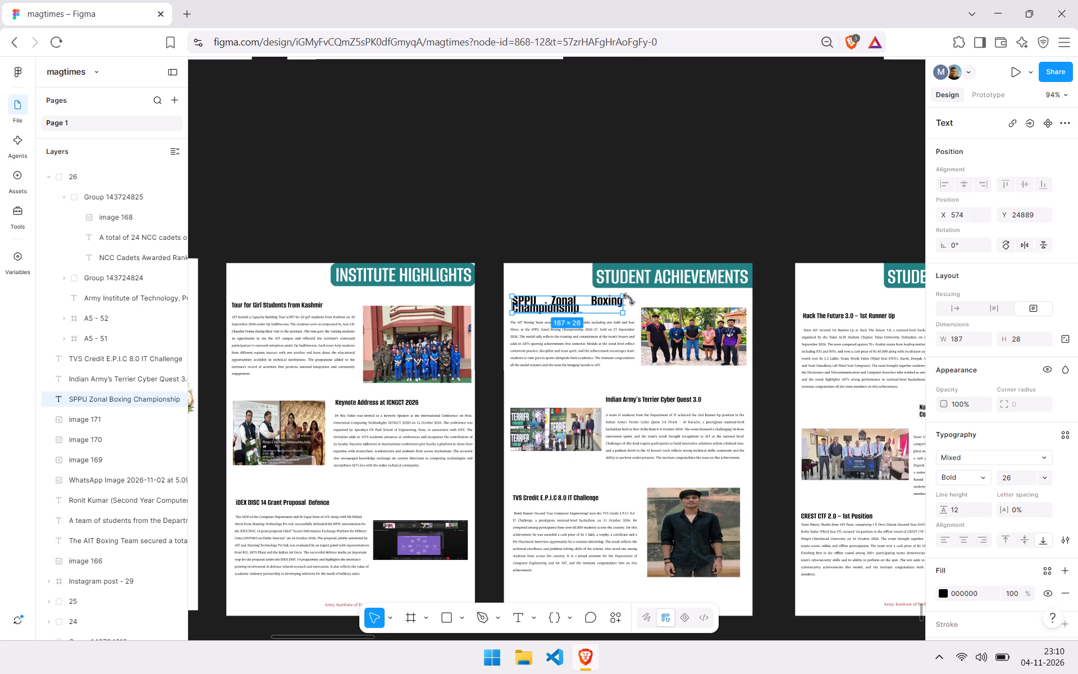
click(596, 312)
click(560, 304)
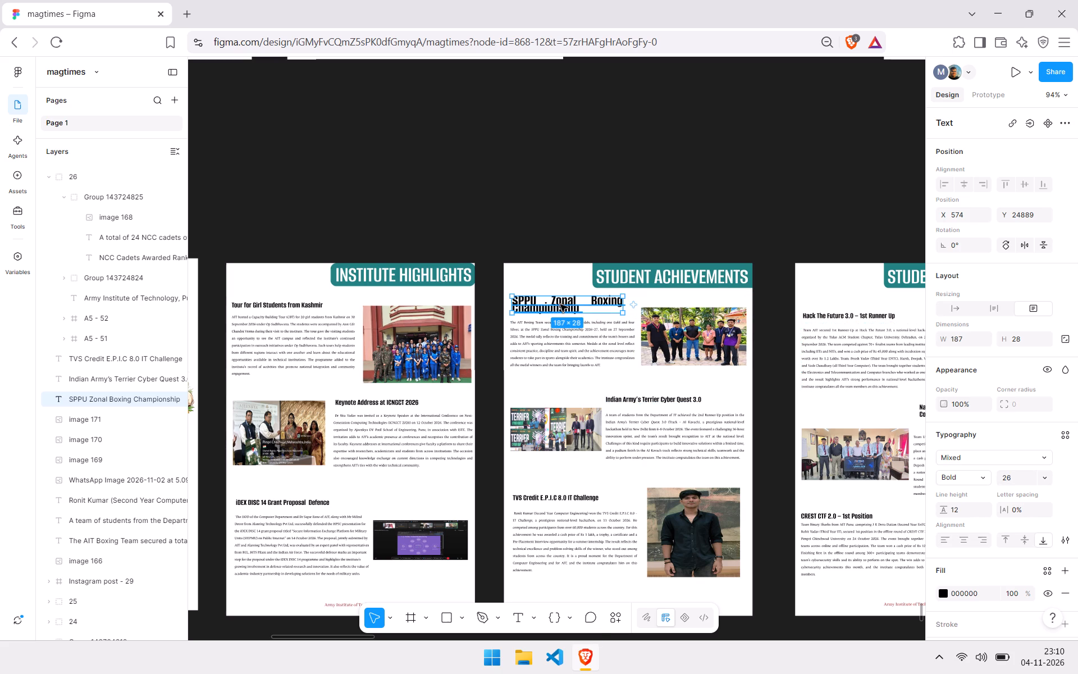
click(556, 307)
drag(556, 307, 556, 315)
click(590, 301)
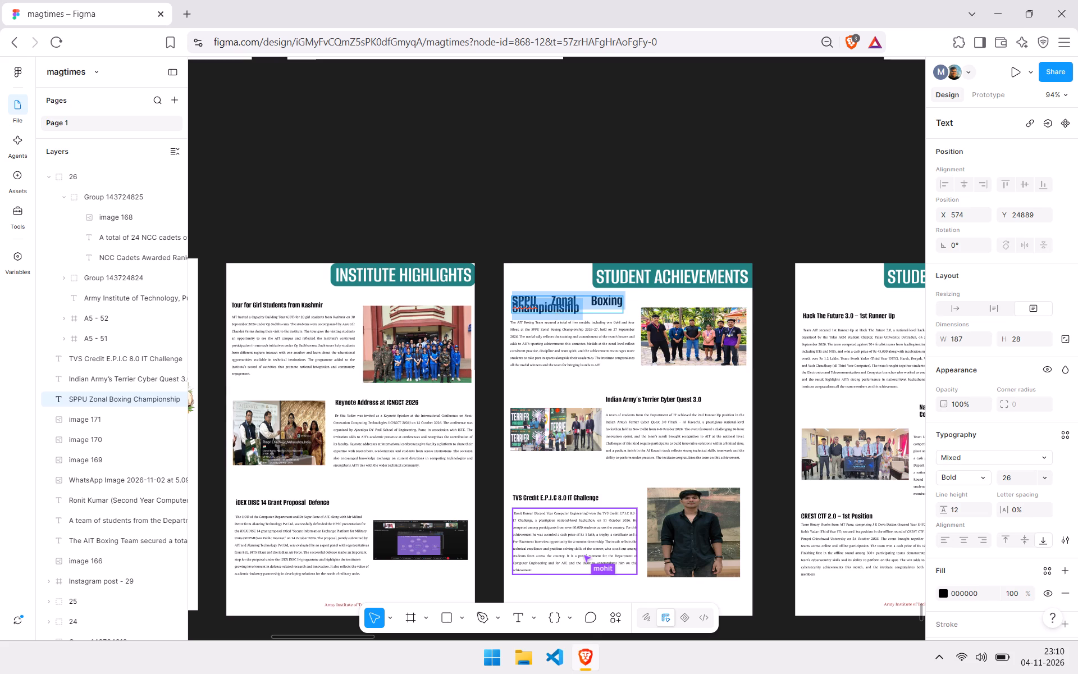
click(624, 301)
Compare the draft "Student Achievements" page's heading and article spacing with the reference copy beneath it.
scroll(624, 301, down, 2)
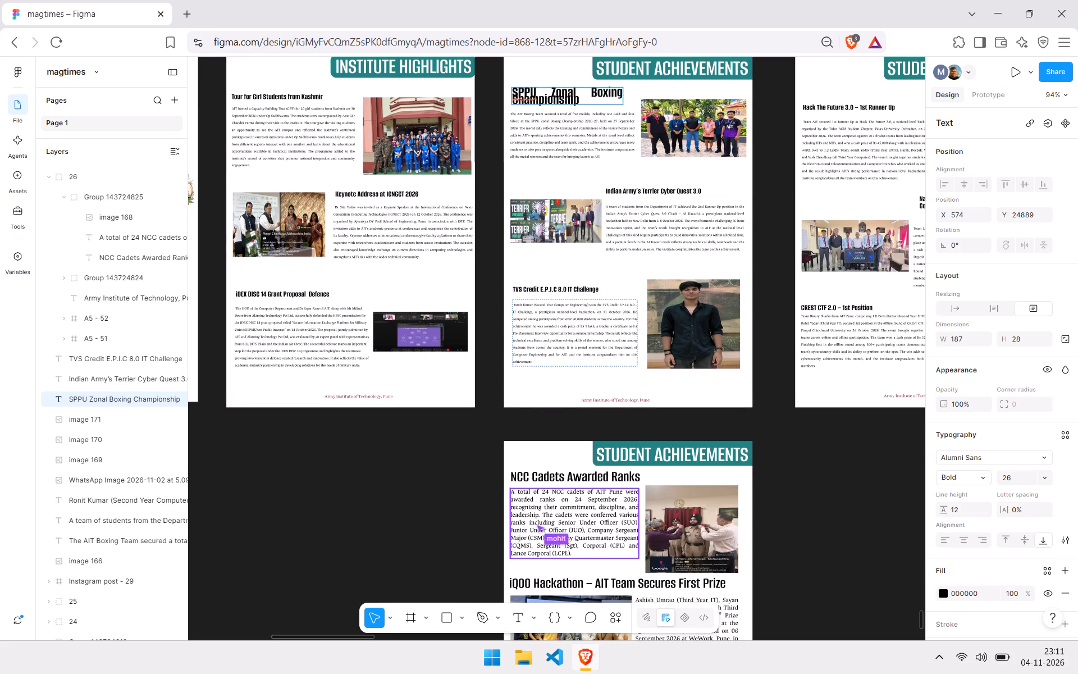
scroll(626, 371, up, 2)
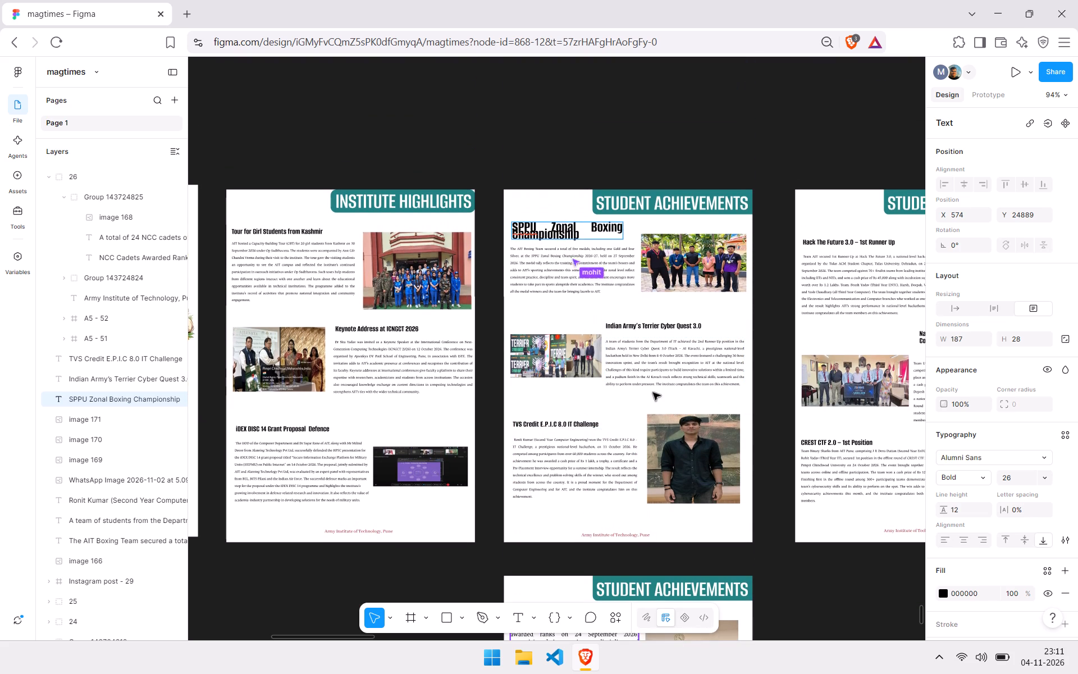
scroll(652, 392, down, 3)
scroll(652, 392, up, 2)
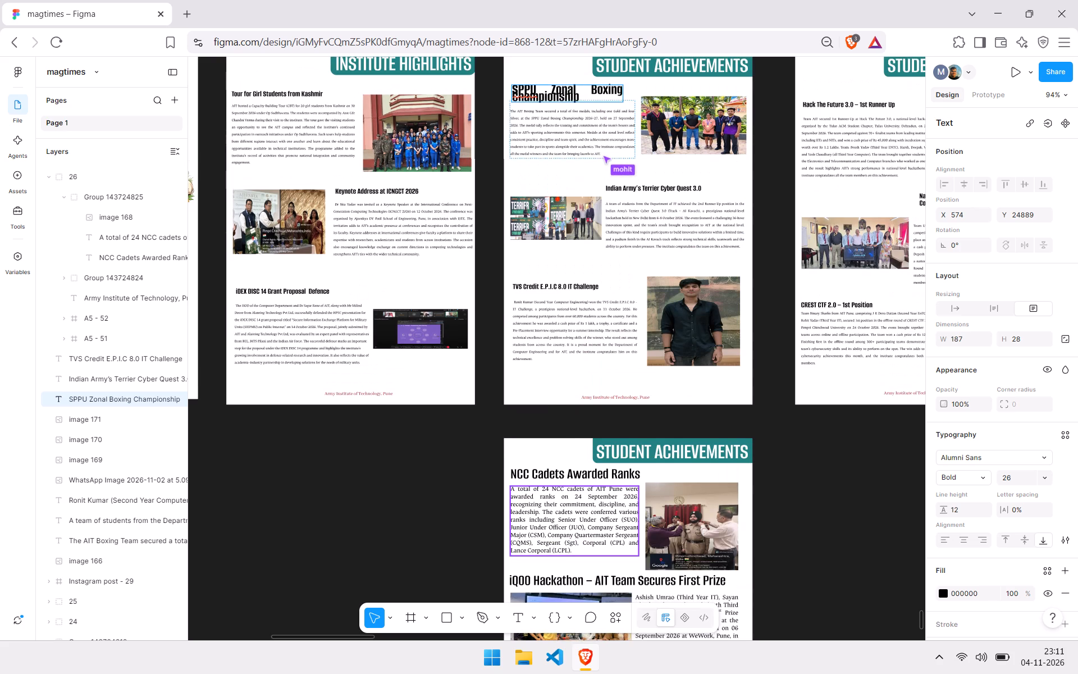
scroll(591, 122, up, 1)
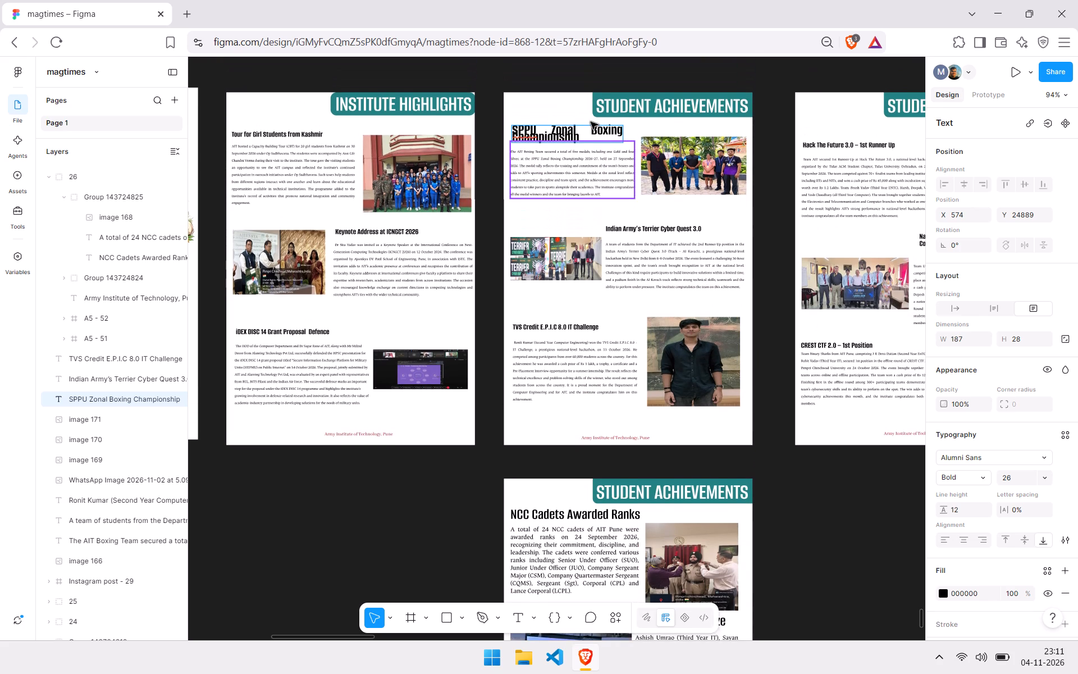
scroll(591, 122, down, 1)
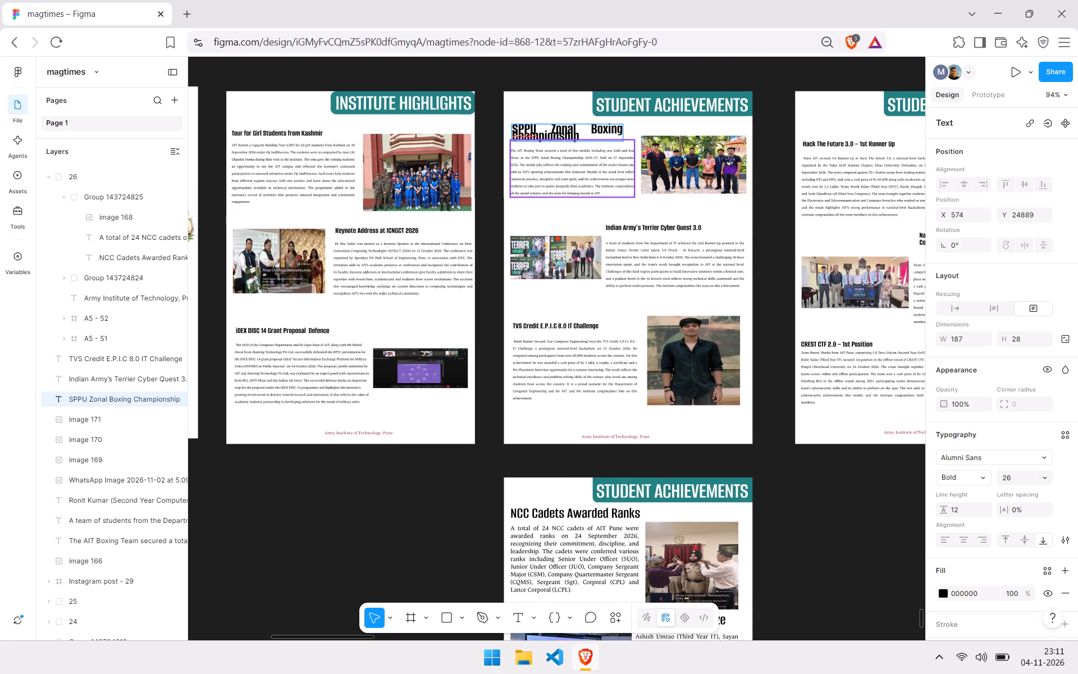
scroll(591, 122, down, 4)
scroll(591, 122, up, 1)
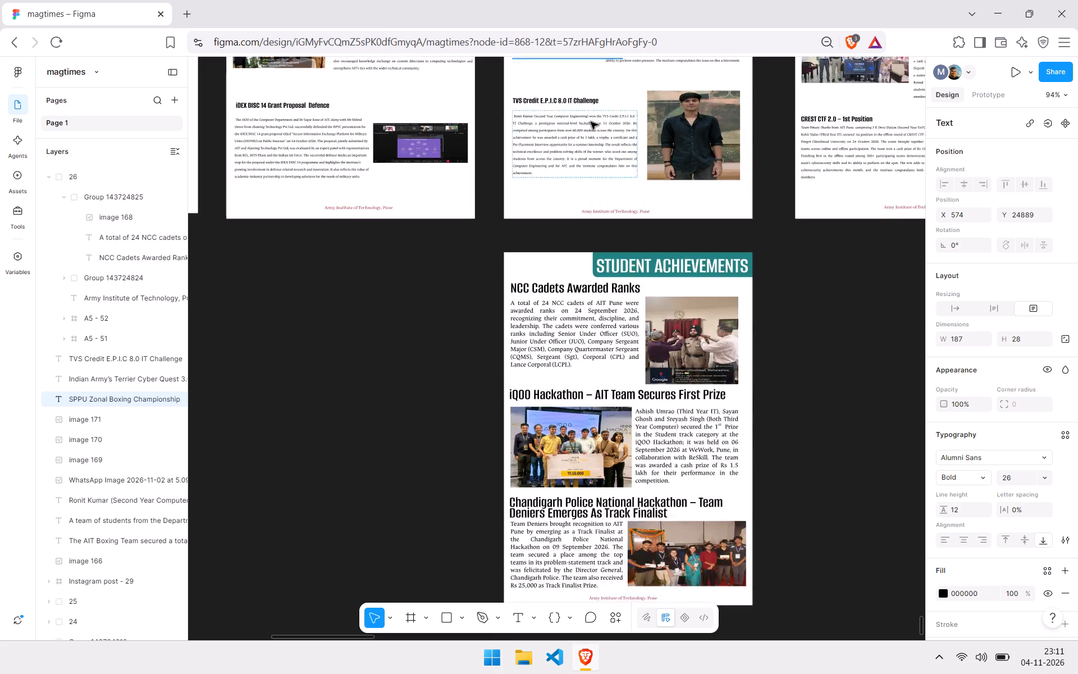
scroll(591, 122, up, 3)
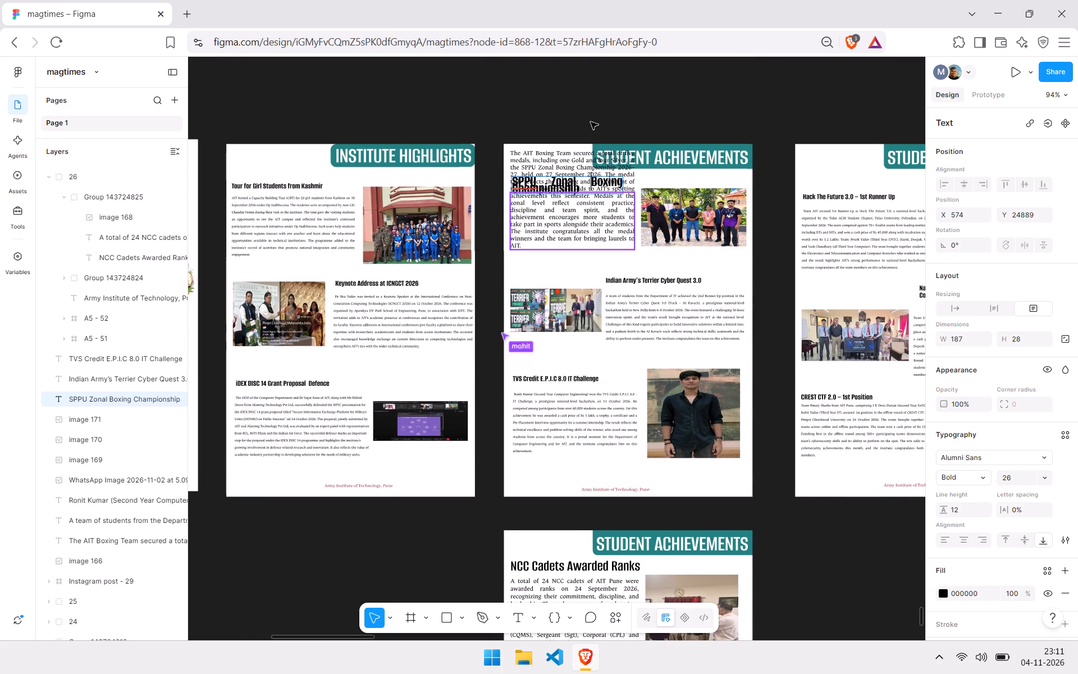
scroll(591, 122, down, 3)
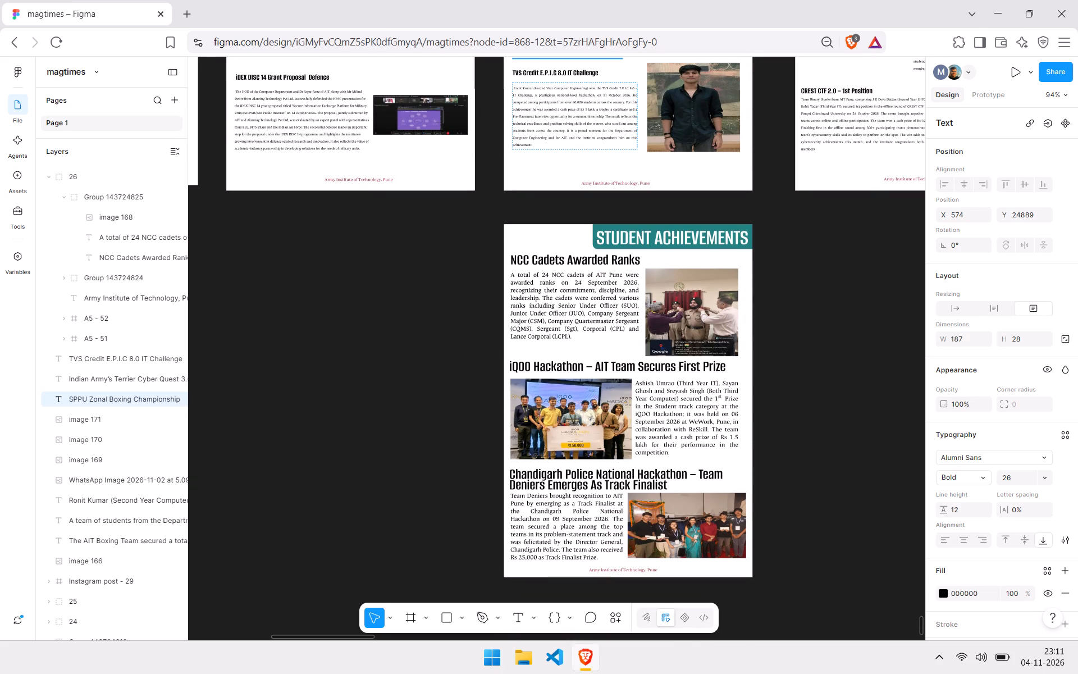
scroll(591, 122, up, 3)
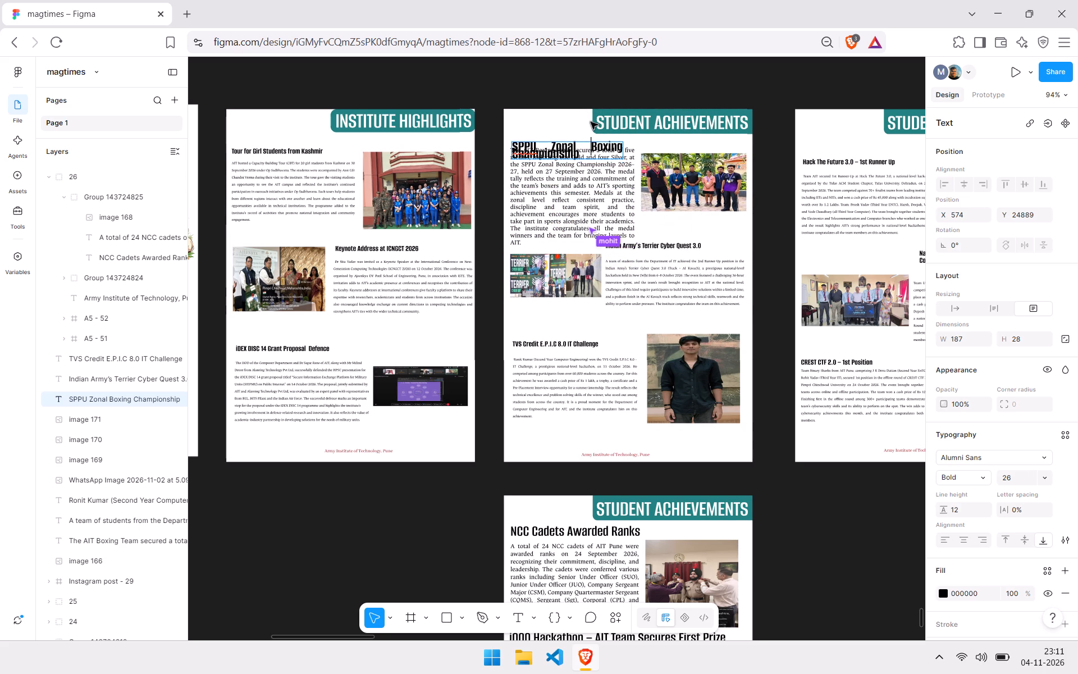
scroll(591, 122, down, 2)
scroll(591, 122, up, 1)
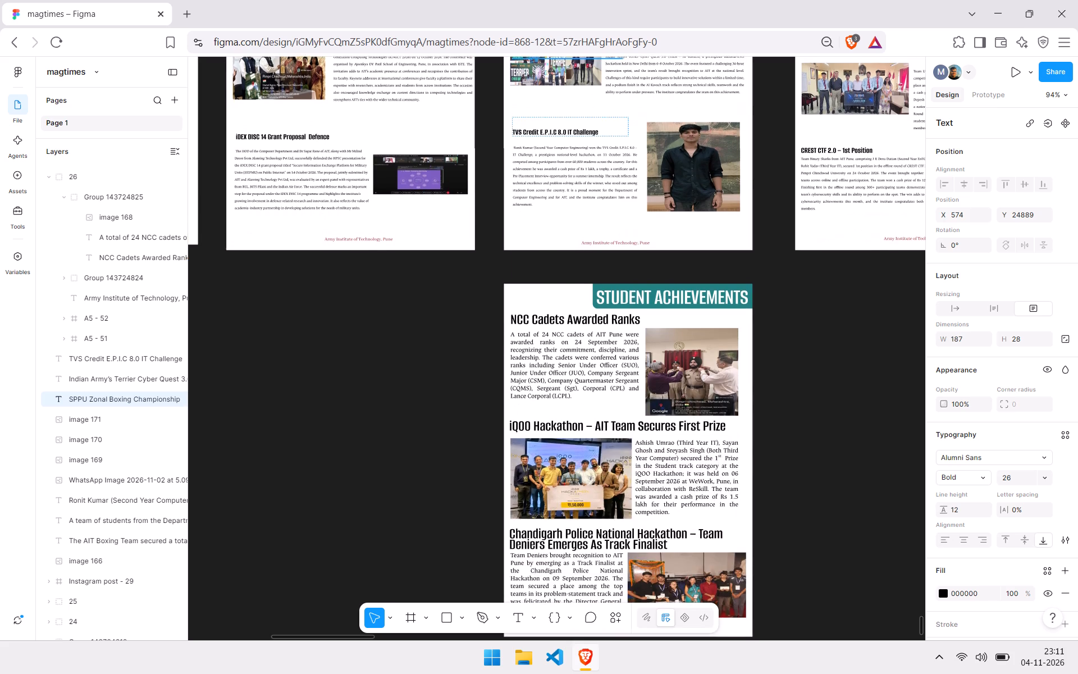
scroll(591, 122, up, 1)
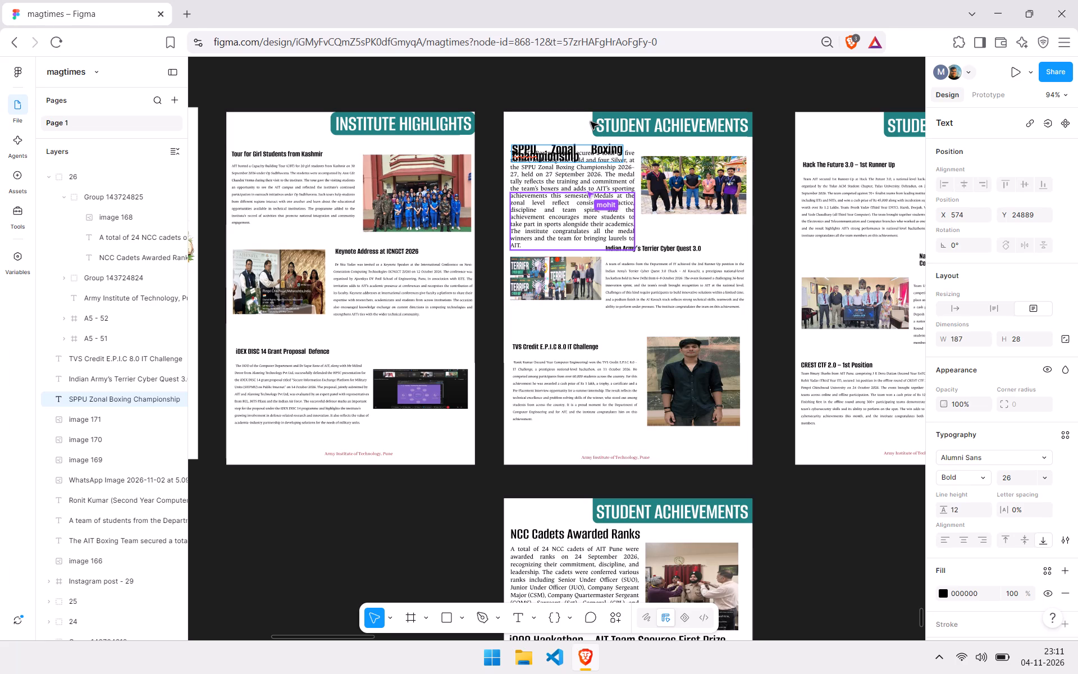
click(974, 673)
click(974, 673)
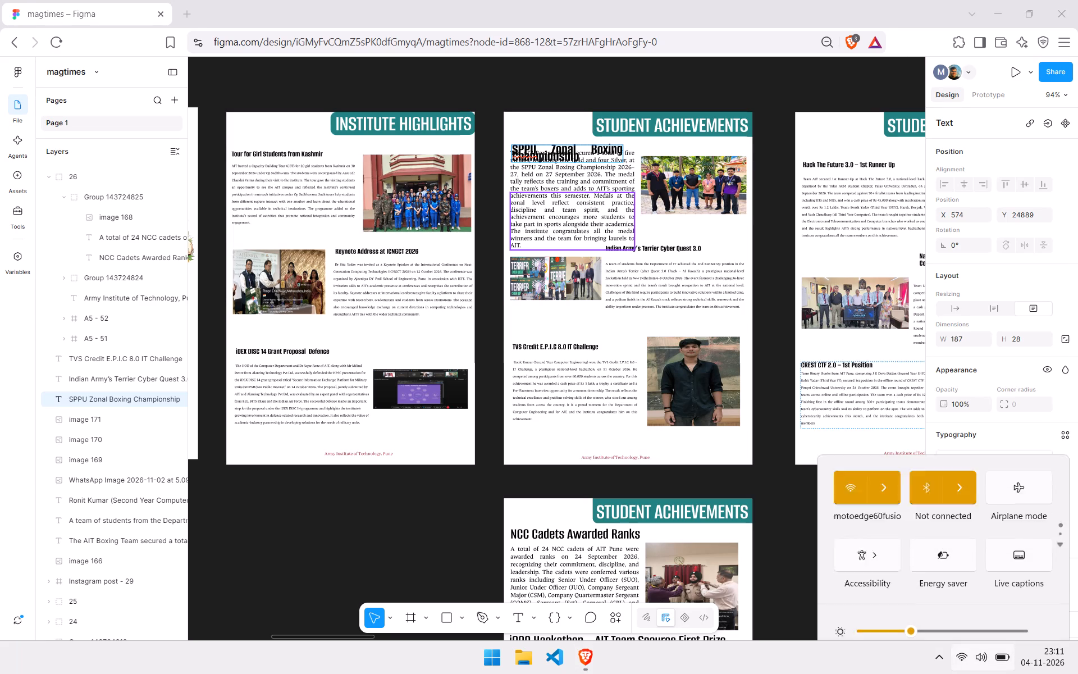
Look across the draft issue's pages, from the cover and "Institute Highlights" to "Student Achievements" and "Visits".
scroll(485, 296, left, 2)
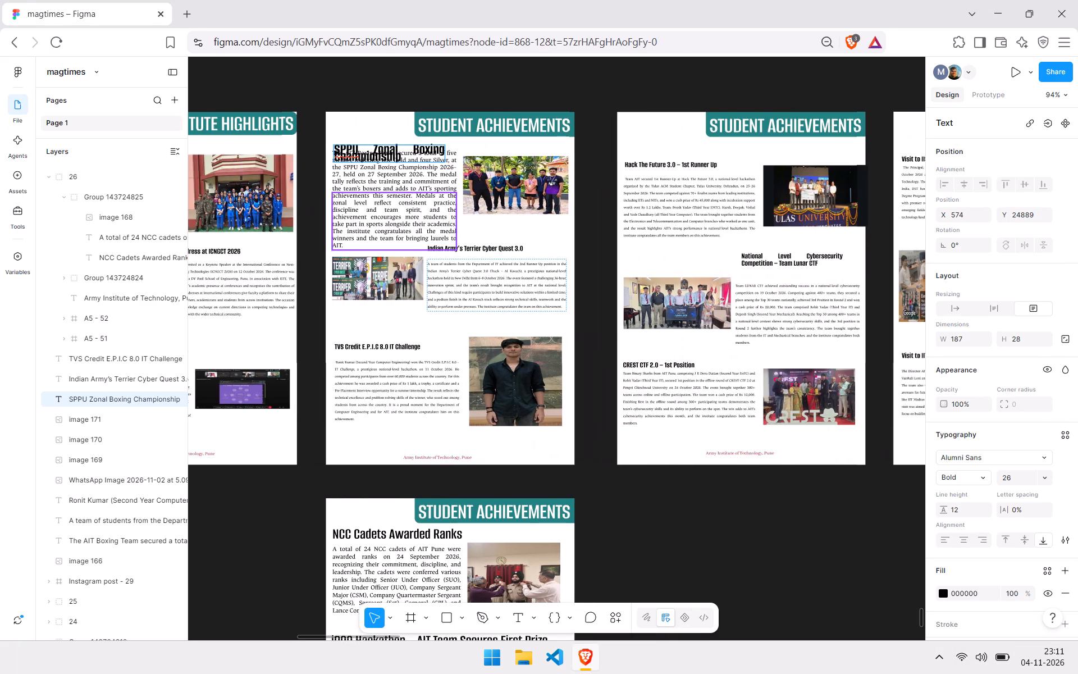
scroll(485, 296, left, 1)
scroll(485, 296, right, 4)
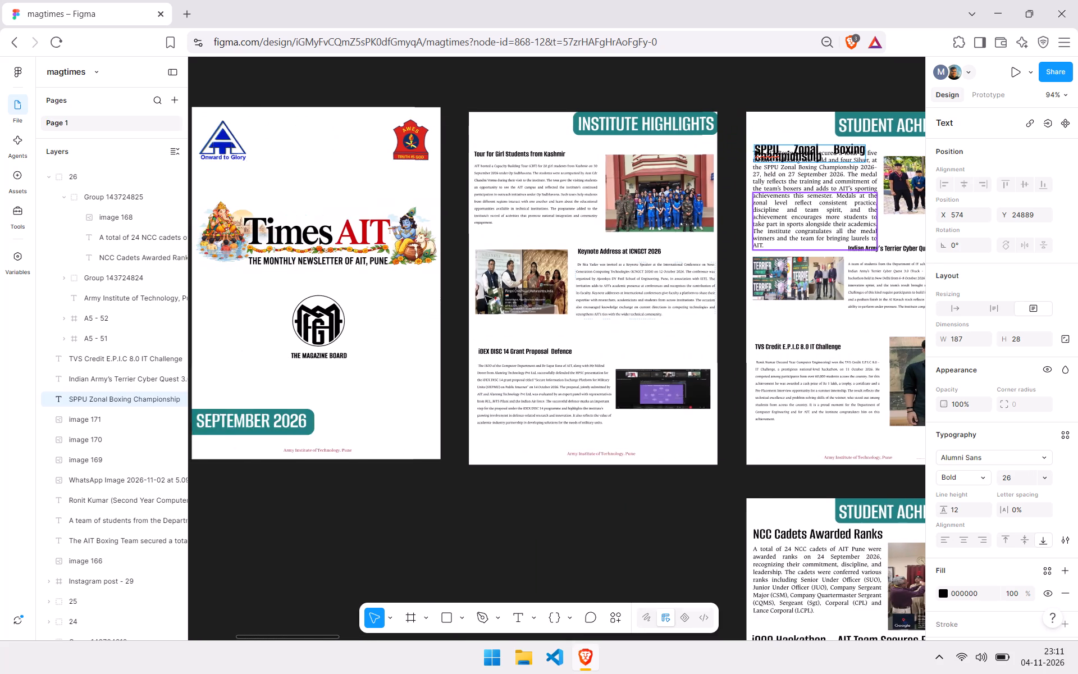
scroll(485, 296, right, 2)
scroll(485, 296, left, 7)
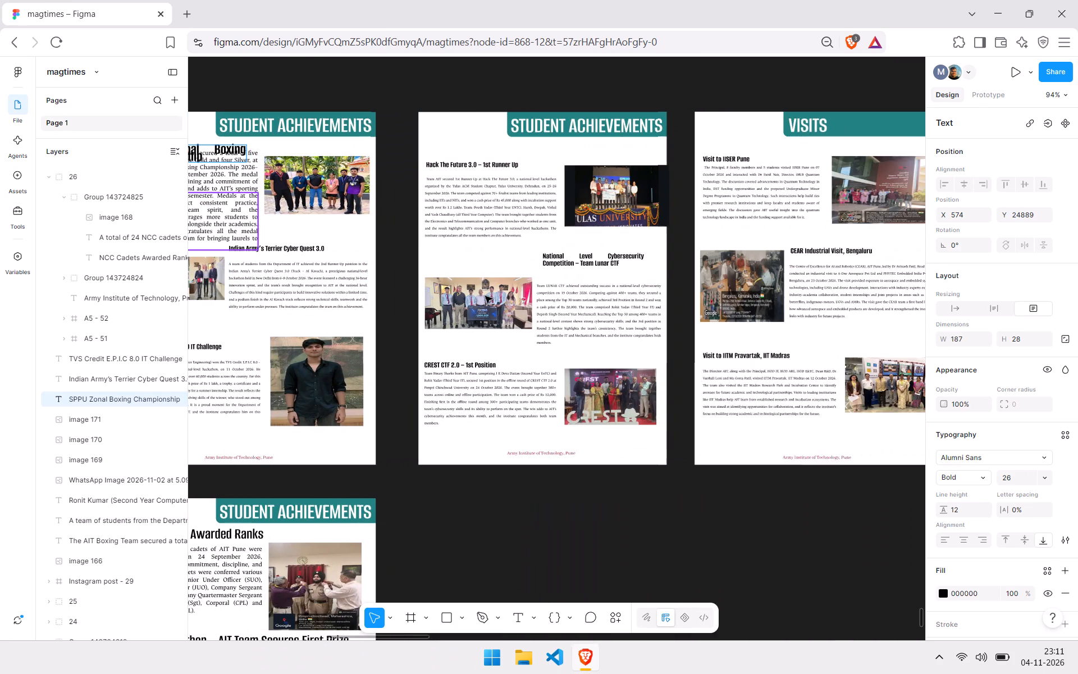
scroll(485, 296, left, 3)
scroll(485, 296, right, 2)
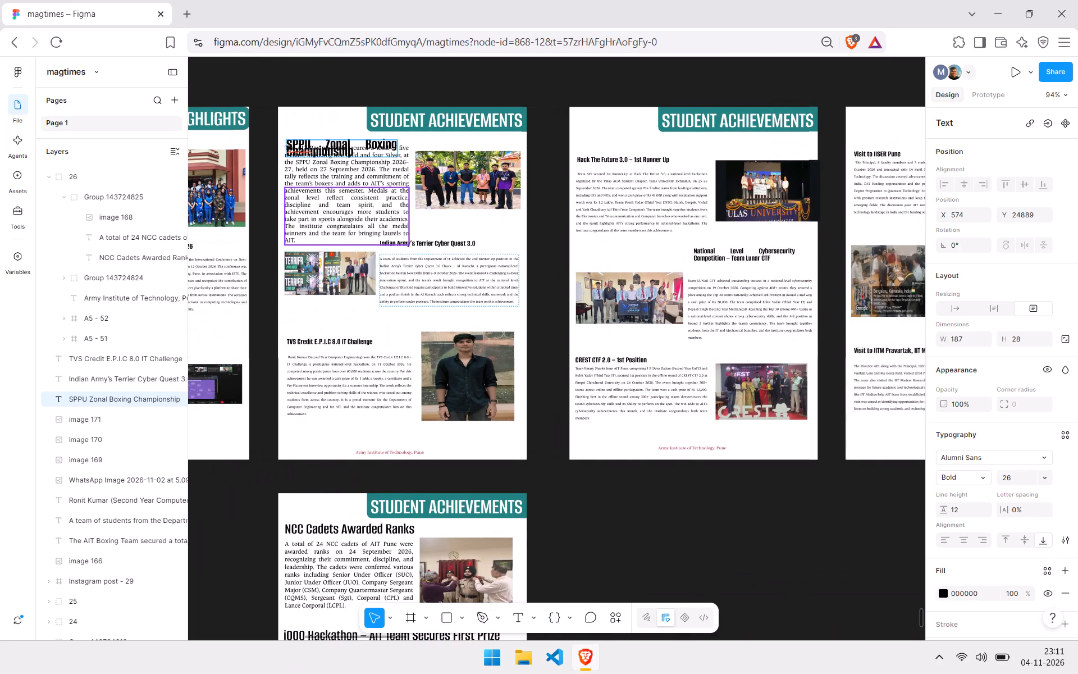
scroll(485, 296, right, 2)
scroll(485, 296, up, 1)
scroll(485, 296, right, 1)
scroll(495, 253, left, 1)
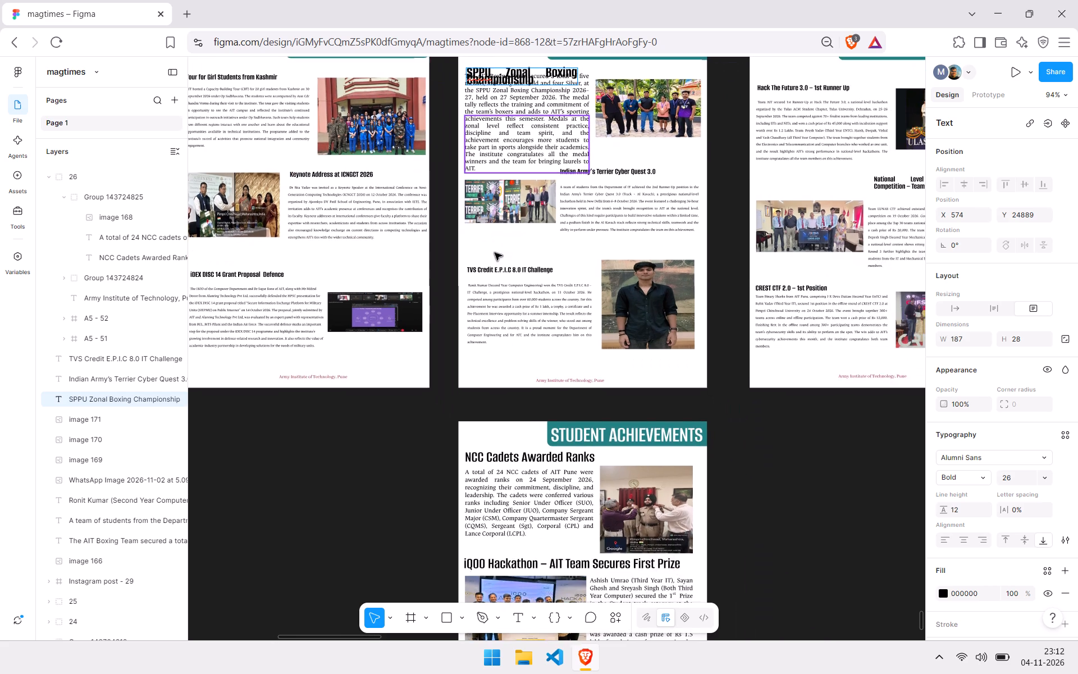
Examine the earlier issue's "Institute Highlights", "Student Achievements" and "Visits" page layouts and compare them with the draft pages.
scroll(495, 253, up, 1)
scroll(495, 253, right, 2)
scroll(495, 253, up, 5)
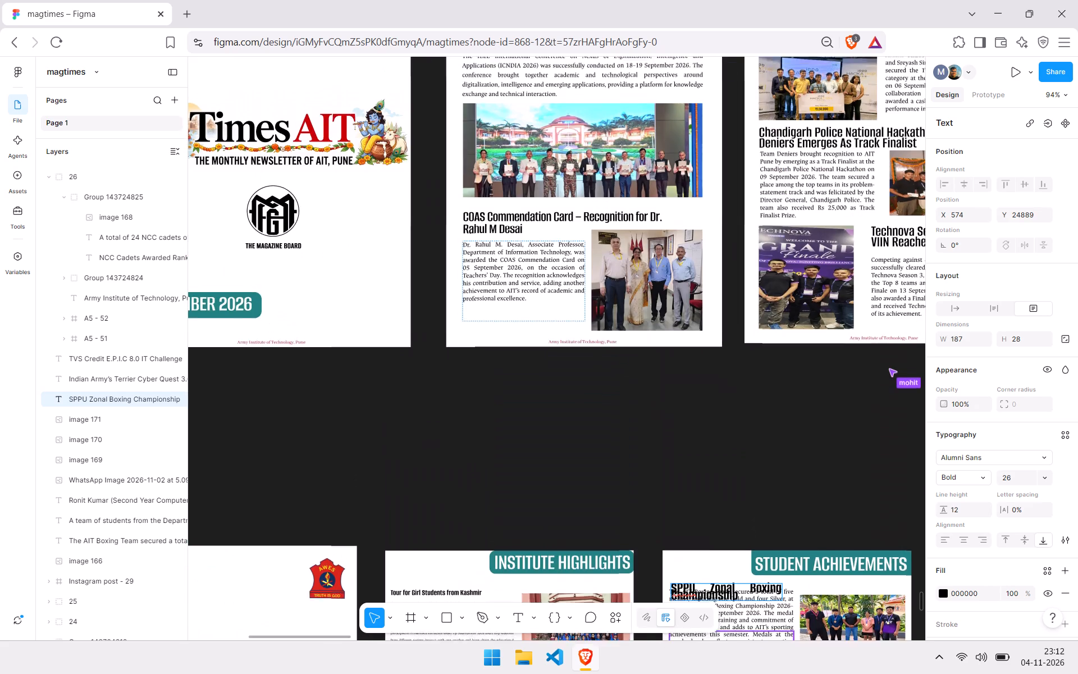
scroll(495, 253, up, 6)
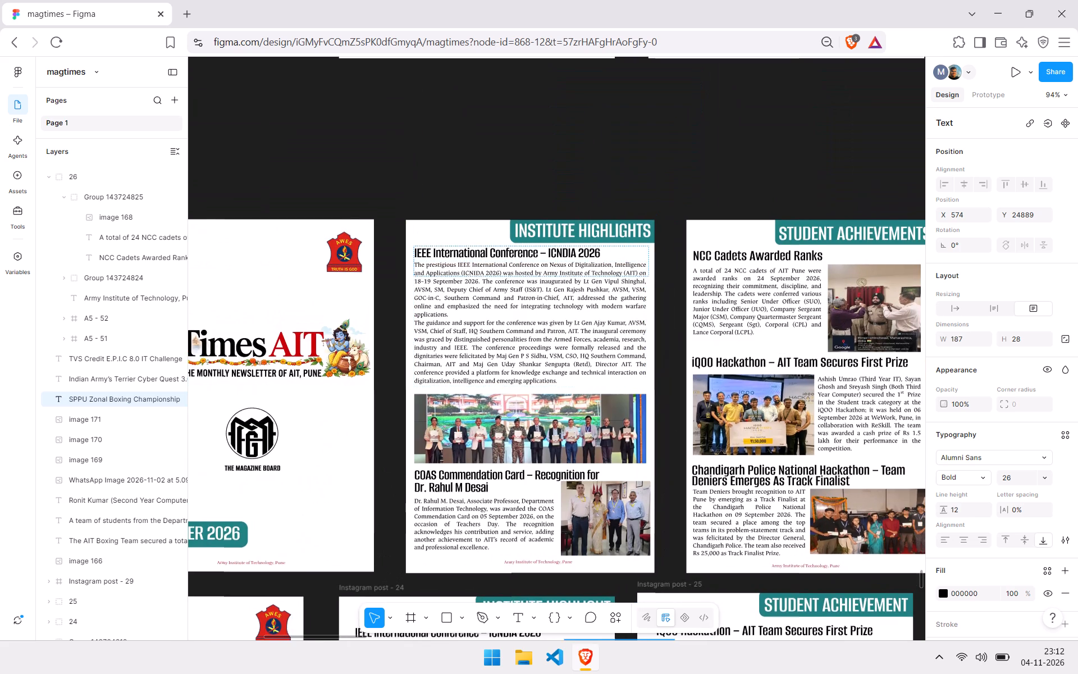
scroll(495, 253, left, 5)
scroll(495, 253, down, 2)
scroll(495, 253, left, 1)
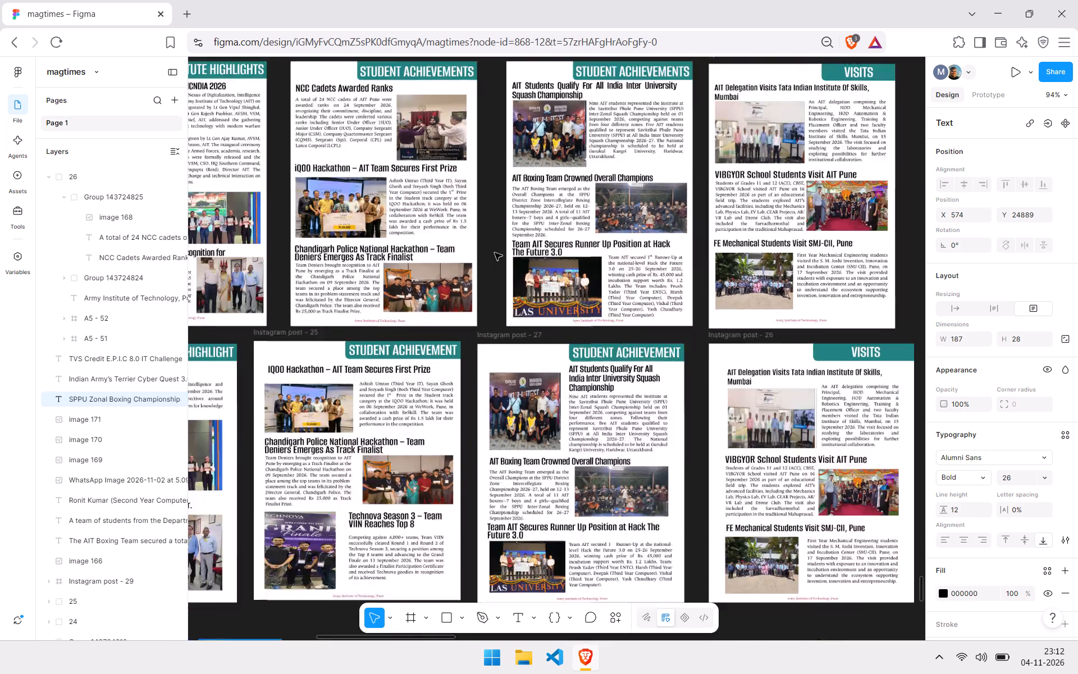
scroll(495, 253, down, 1)
scroll(441, 435, right, 1)
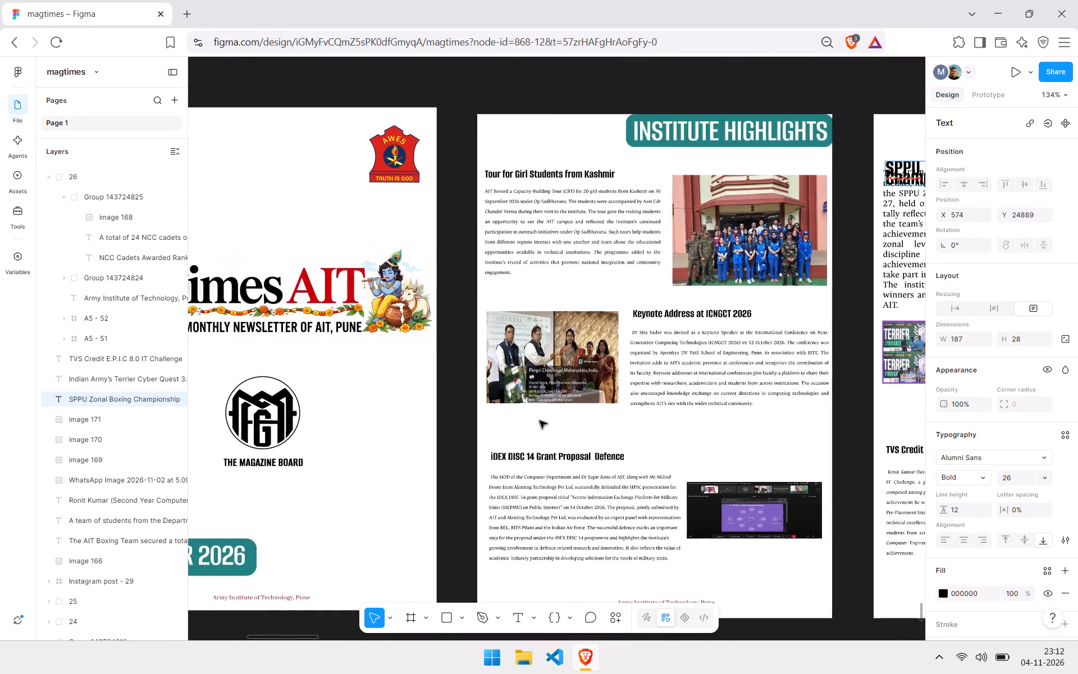
scroll(540, 421, left, 3)
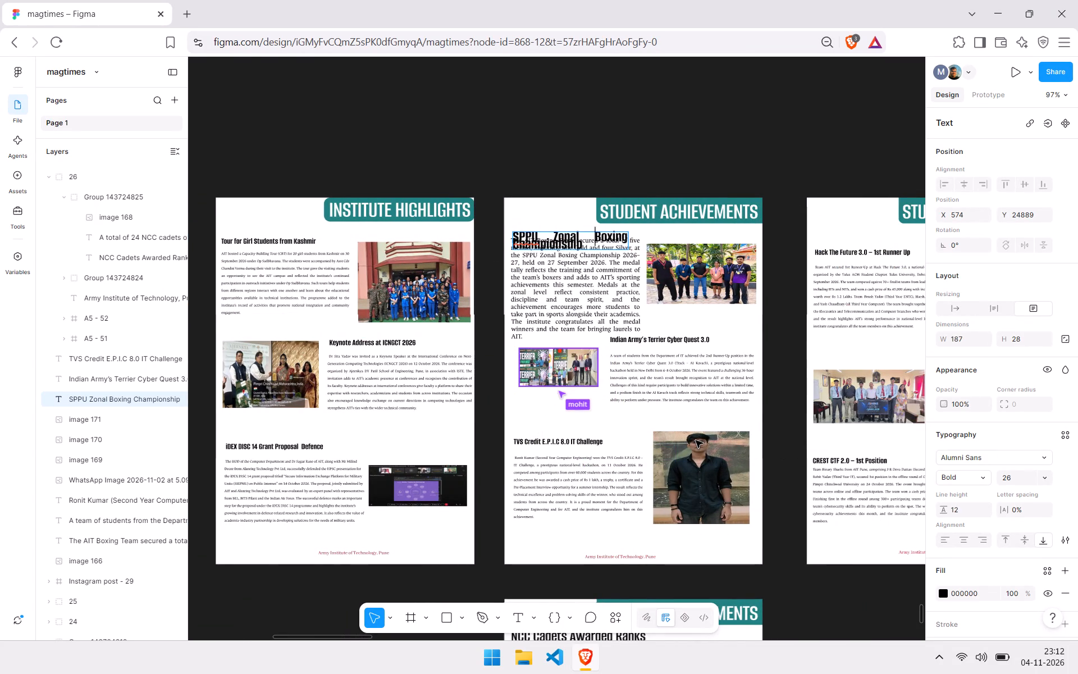
scroll(696, 440, up, 5)
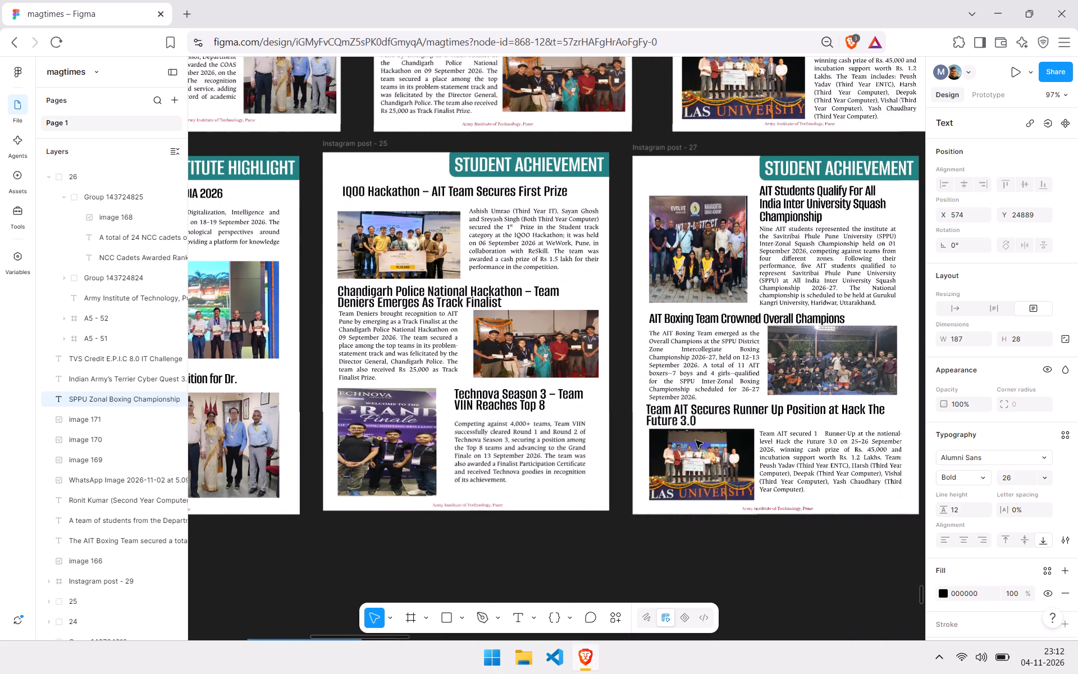
scroll(696, 440, left, 2)
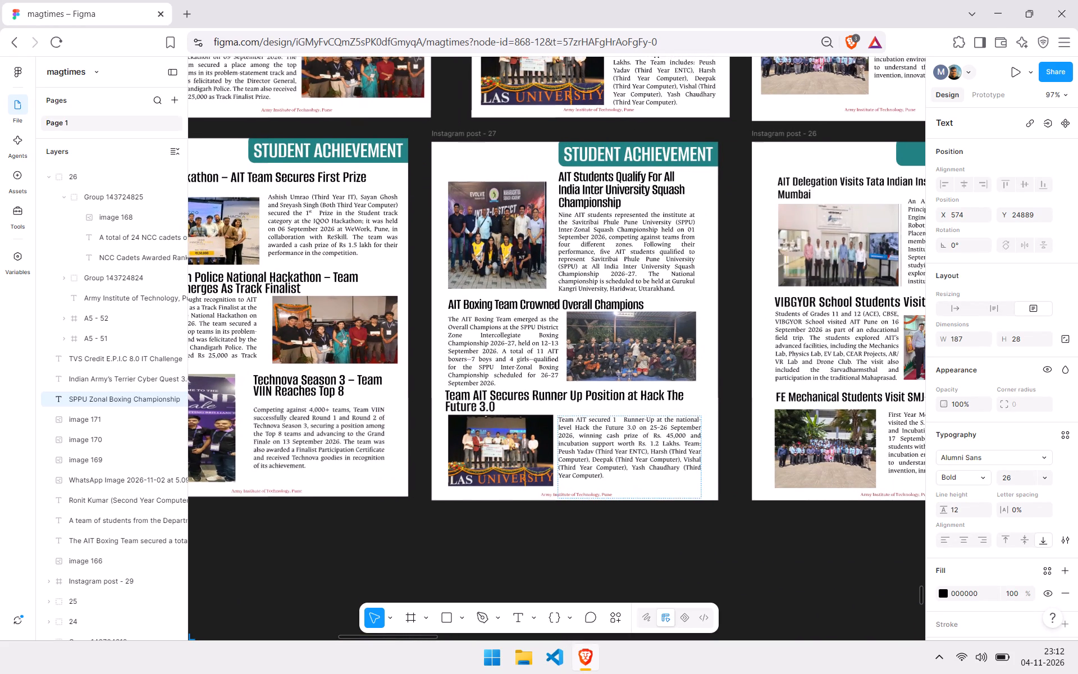
scroll(696, 440, left, 6)
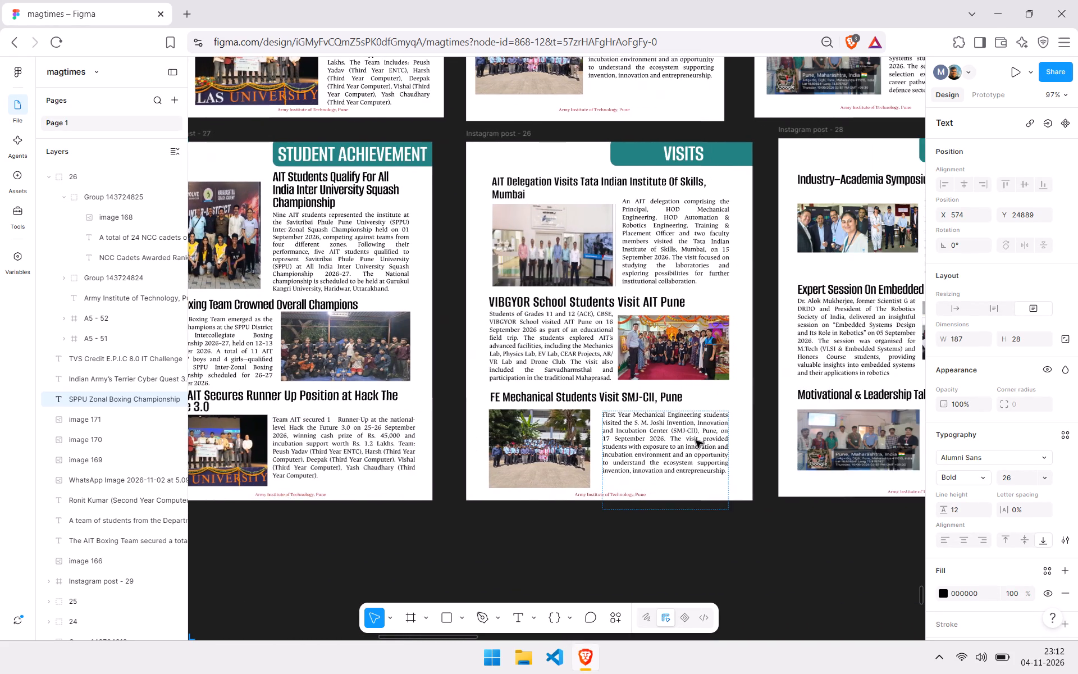
Examine the September 2026 issue's "Visits", "Session Highlights", "Student Achievement" and "Institute Highlight" page layouts.
scroll(696, 440, left, 3)
scroll(696, 440, right, 2)
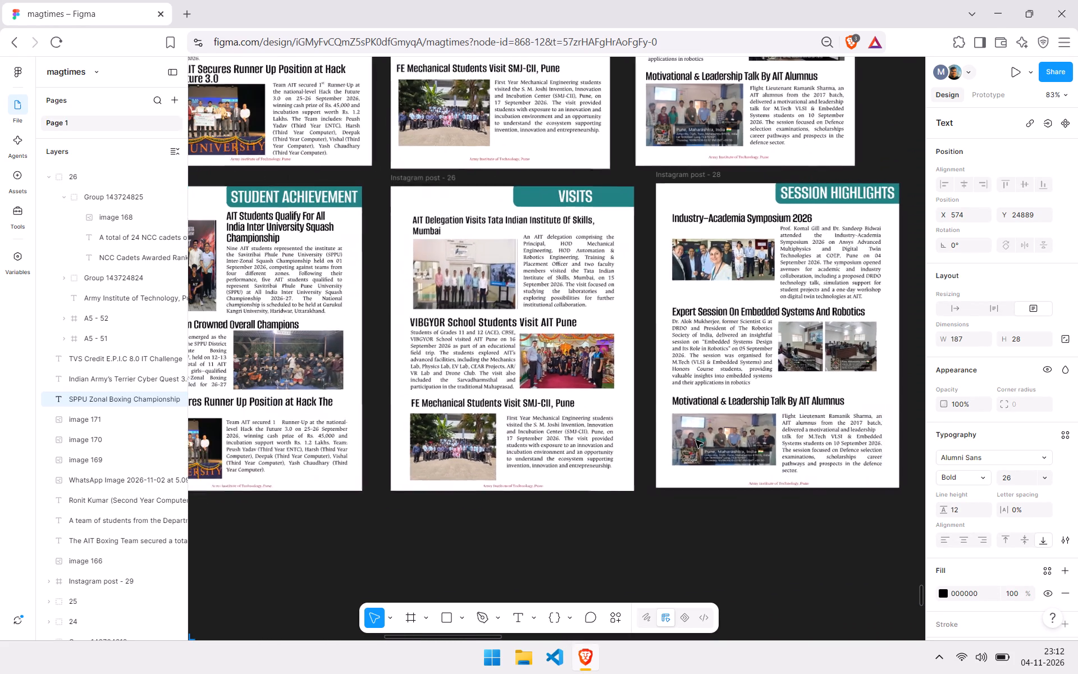
scroll(696, 440, right, 7)
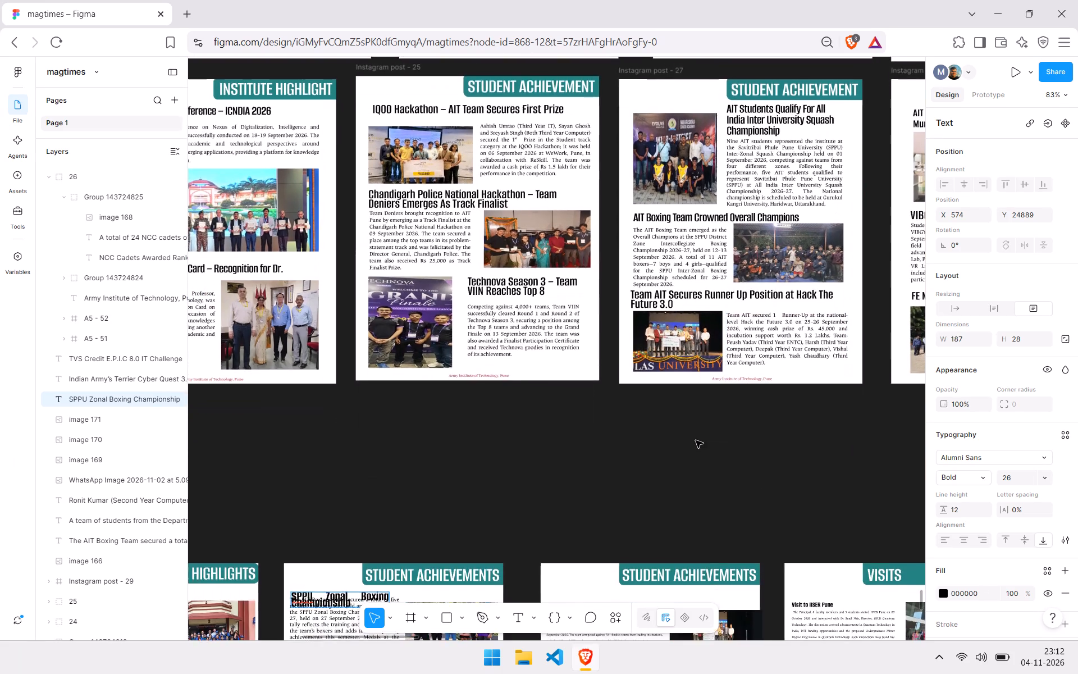
scroll(696, 440, right, 1)
scroll(425, 214, right, 4)
scroll(425, 214, left, 1)
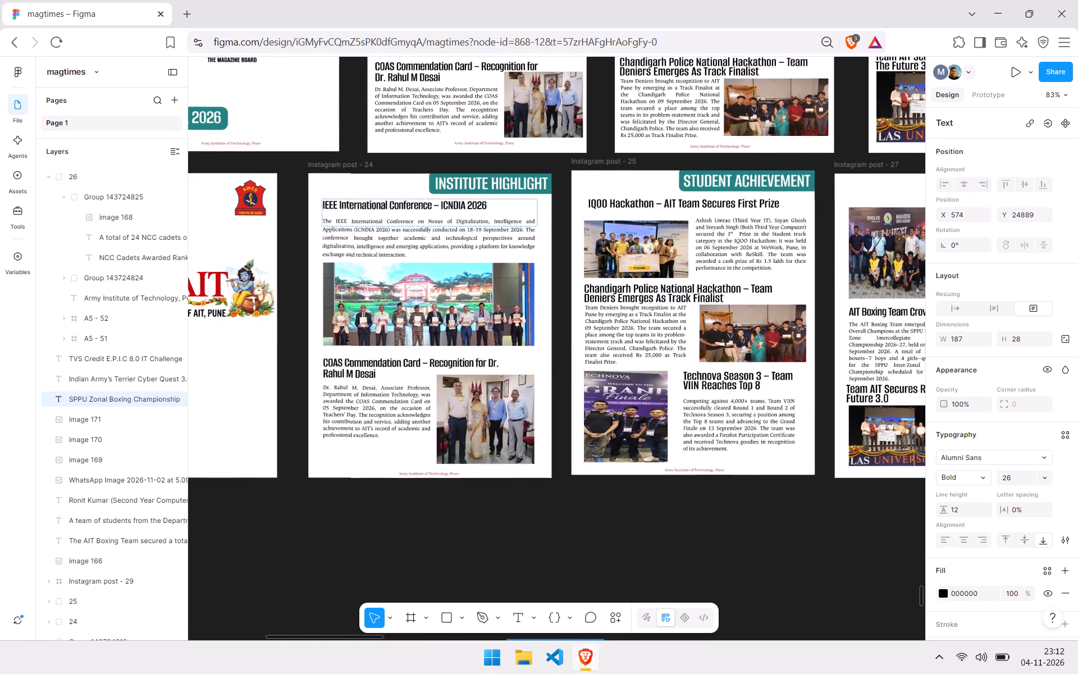
scroll(425, 214, left, 2)
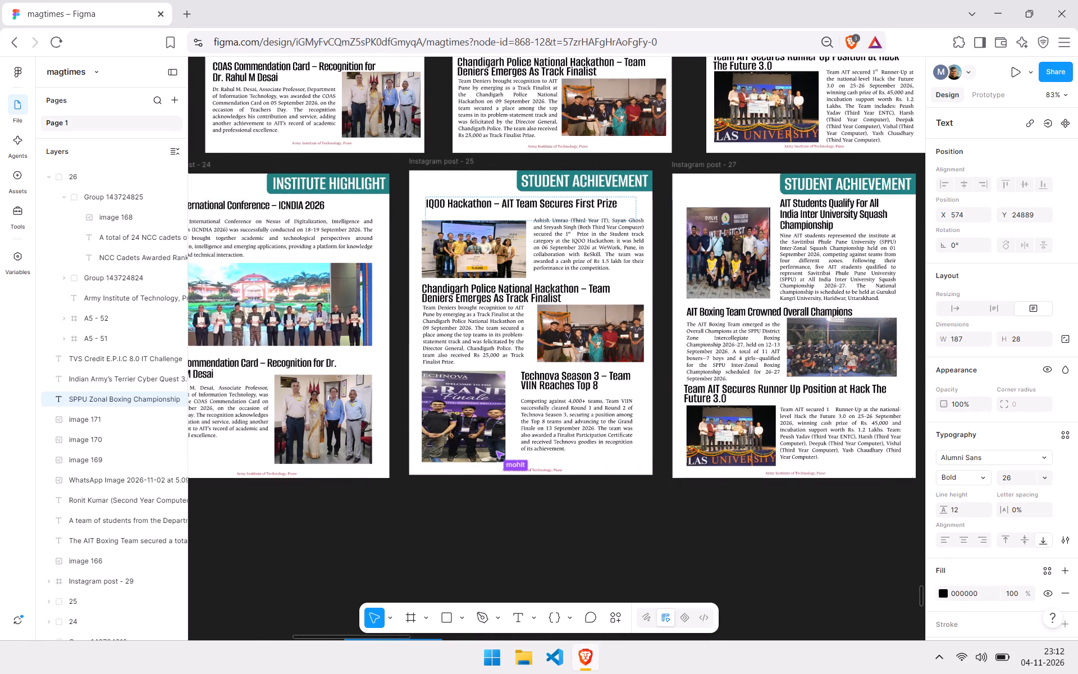
scroll(425, 214, left, 1)
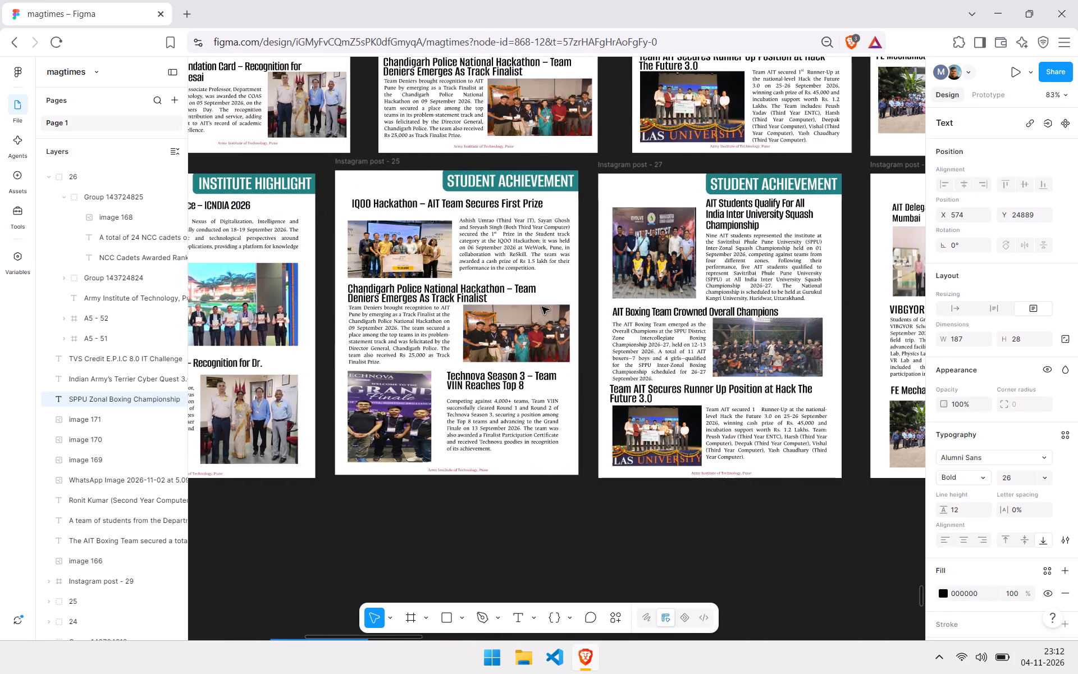
scroll(542, 307, left, 3)
Look across the draft issue's "Student Achievements", "Visits", "Session Highlights" and "Institute Highlights" pages to check their headings and spacing.
scroll(542, 307, down, 1)
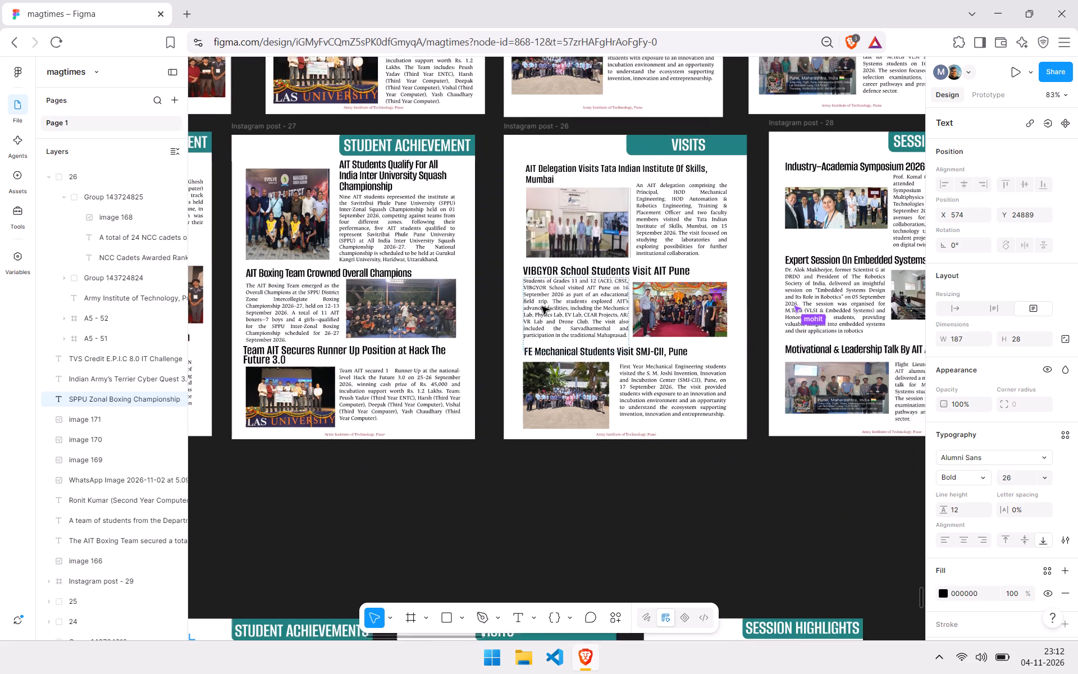
scroll(542, 307, down, 4)
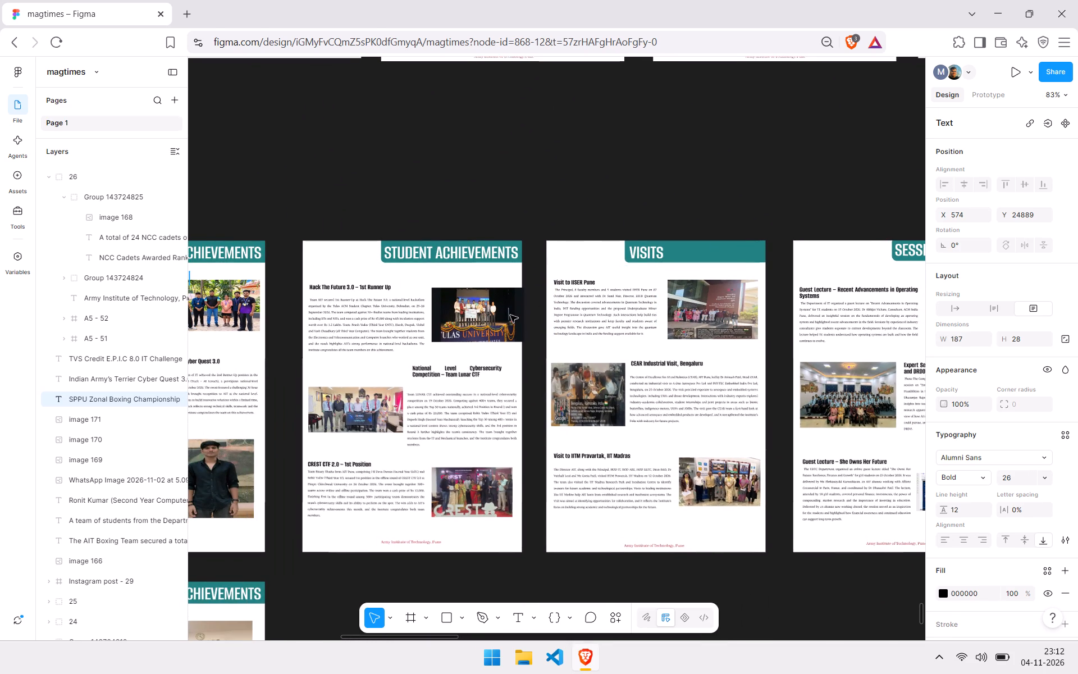
scroll(657, 375, left, 1)
scroll(657, 375, right, 2)
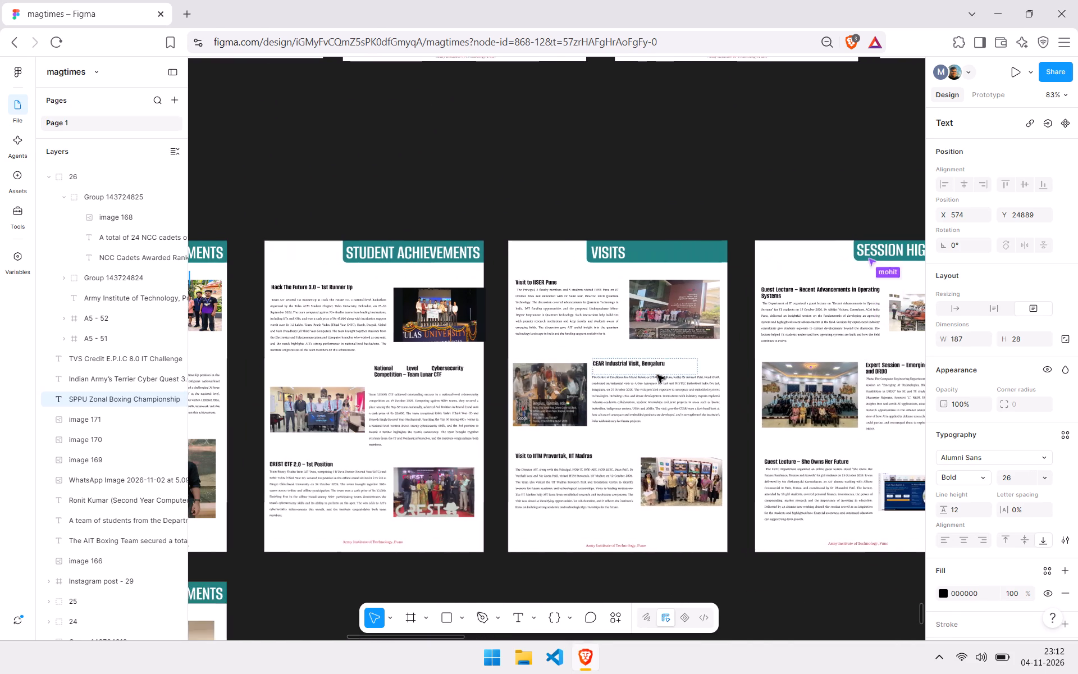
scroll(657, 375, right, 5)
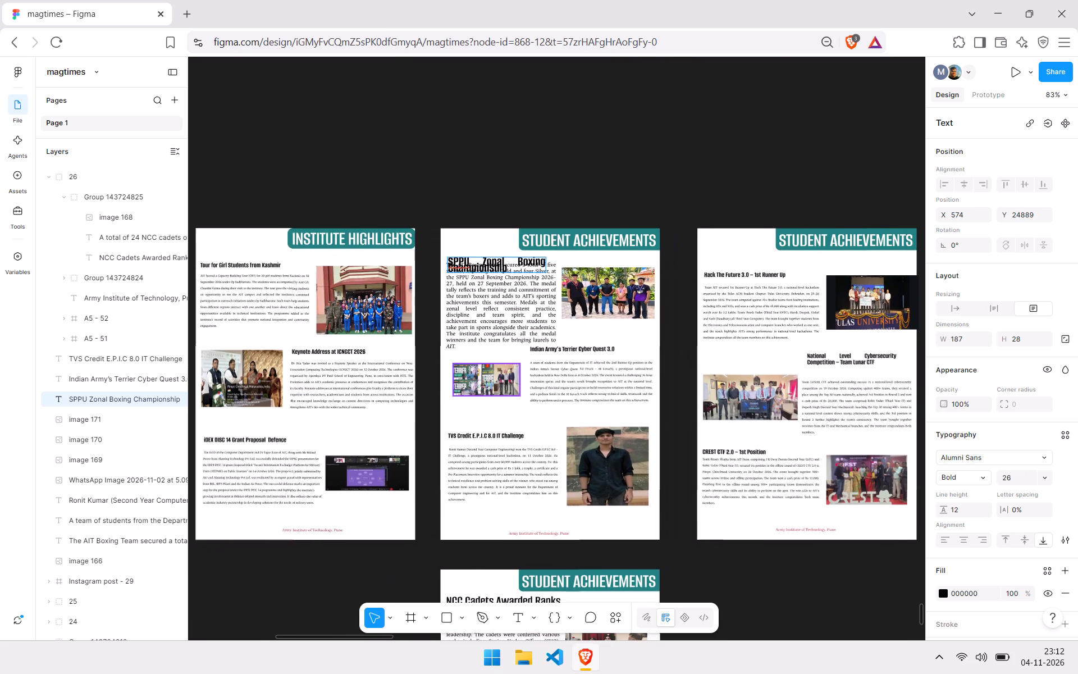
scroll(657, 375, right, 1)
scroll(491, 329, right, 1)
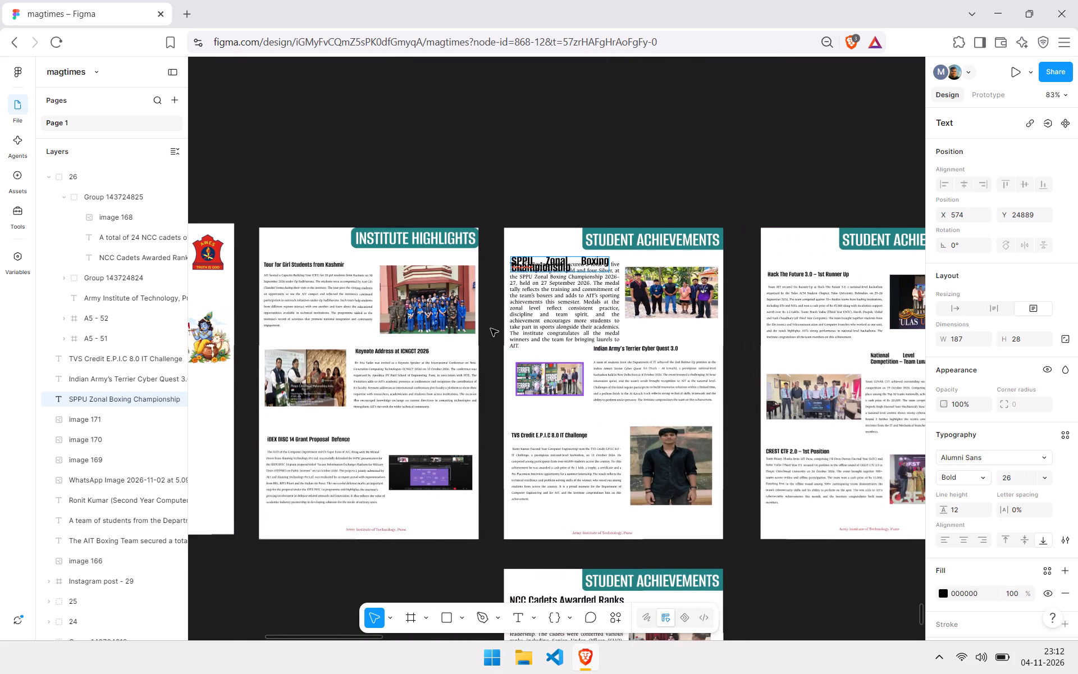
scroll(491, 329, right, 1)
Compare the September 2026 issue's cover, "Institute Highlights" and "Student Achievements" pages with the draft pages below.
scroll(491, 329, up, 3)
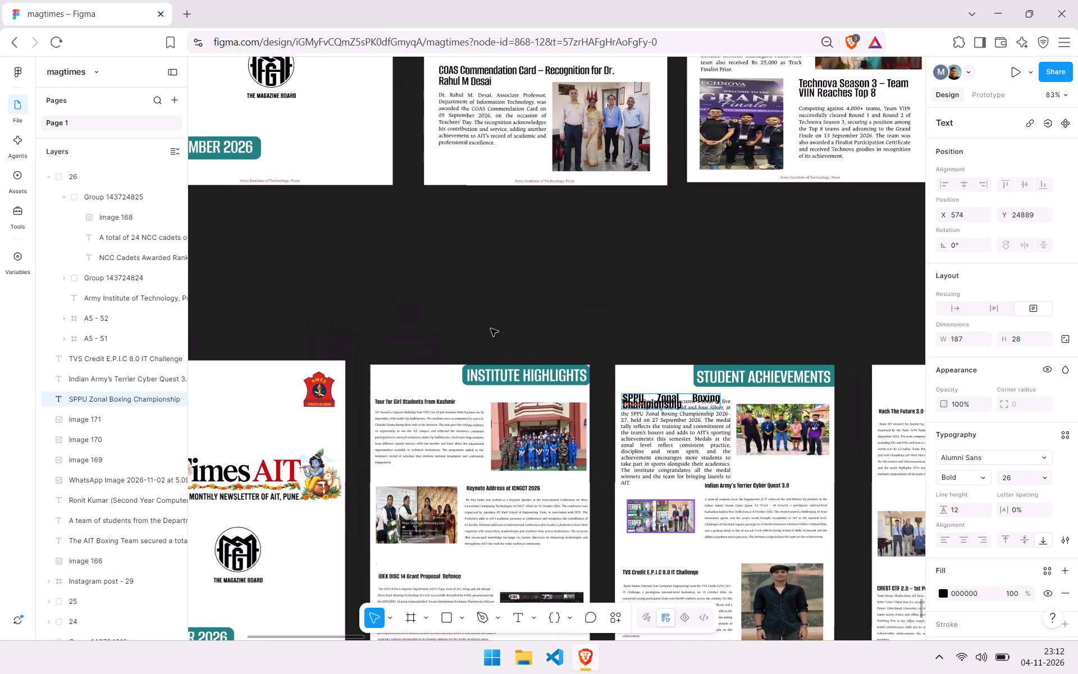
scroll(491, 329, up, 4)
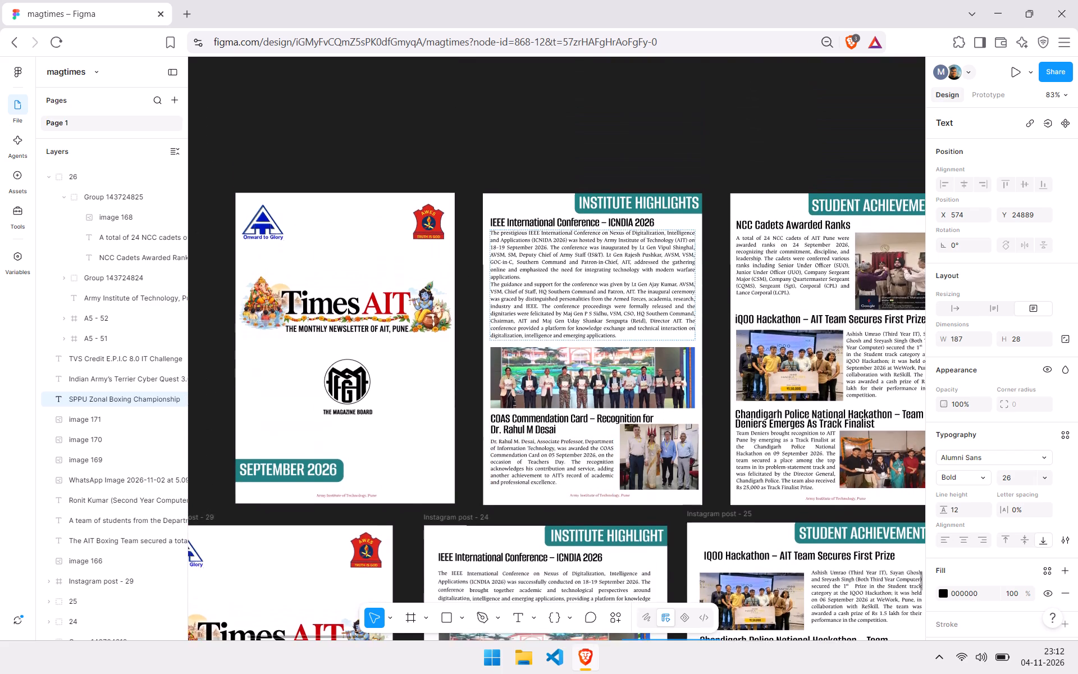
scroll(491, 329, up, 1)
scroll(491, 329, down, 2)
scroll(491, 329, left, 1)
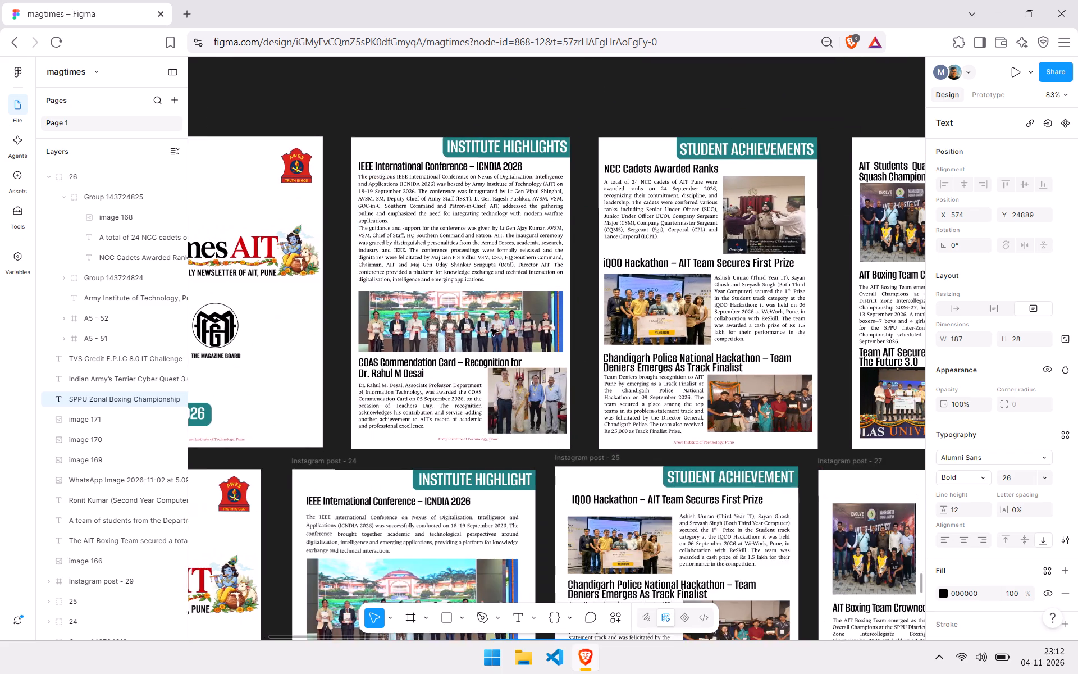
scroll(491, 329, left, 1)
scroll(491, 329, down, 1)
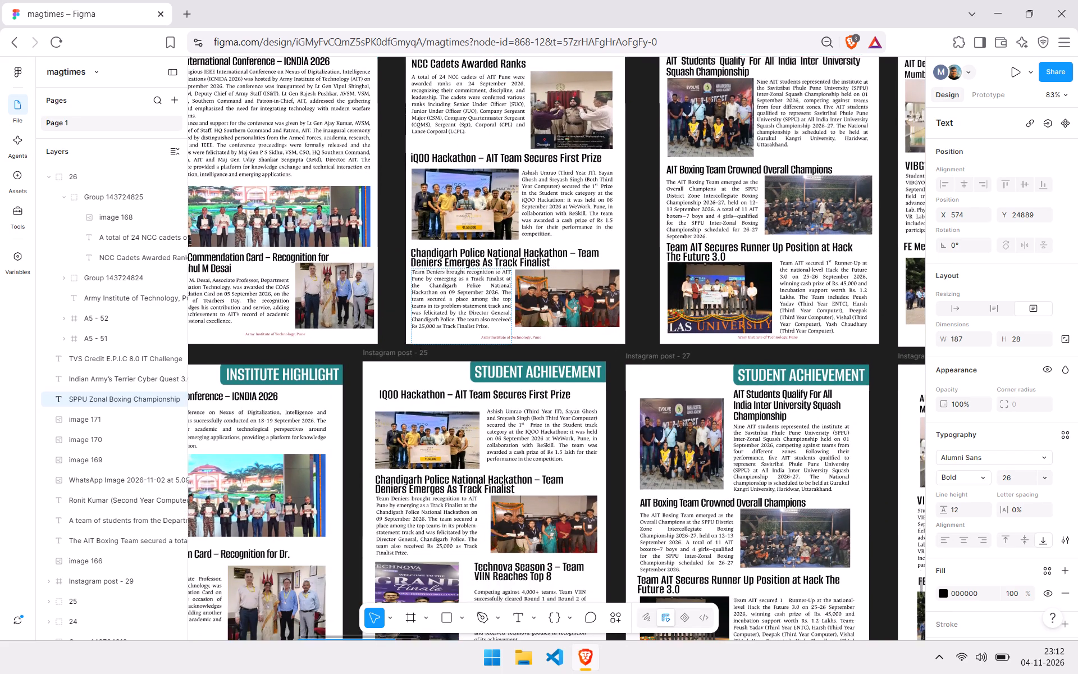
scroll(491, 329, down, 7)
scroll(491, 329, up, 3)
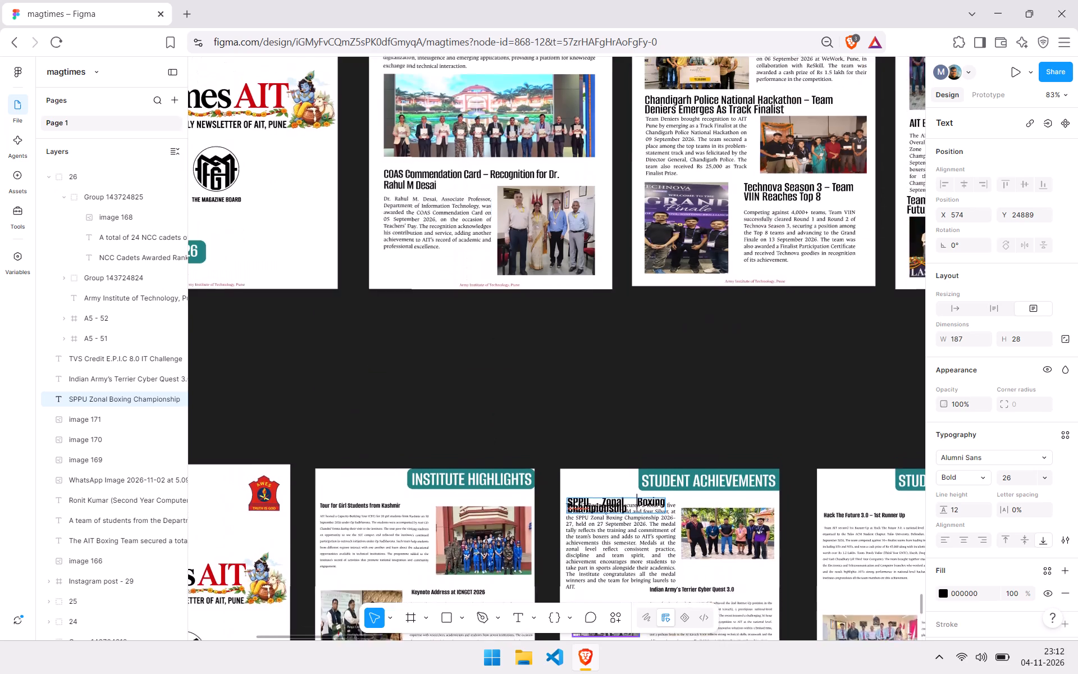
scroll(491, 329, down, 2)
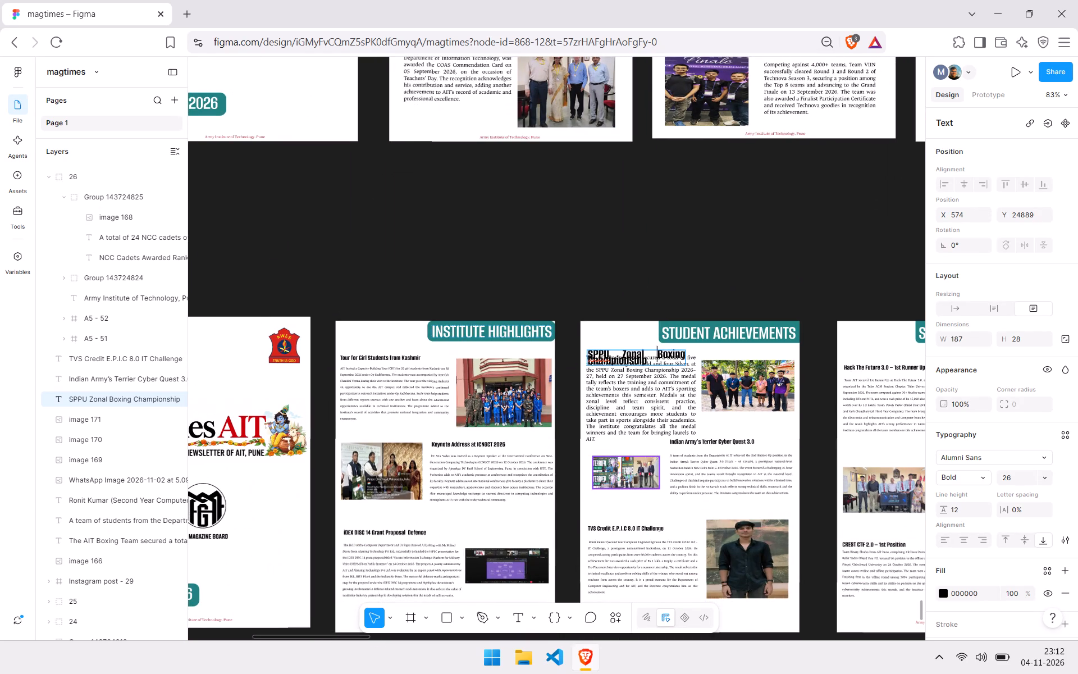
scroll(431, 334, up, 5)
scroll(431, 334, down, 2)
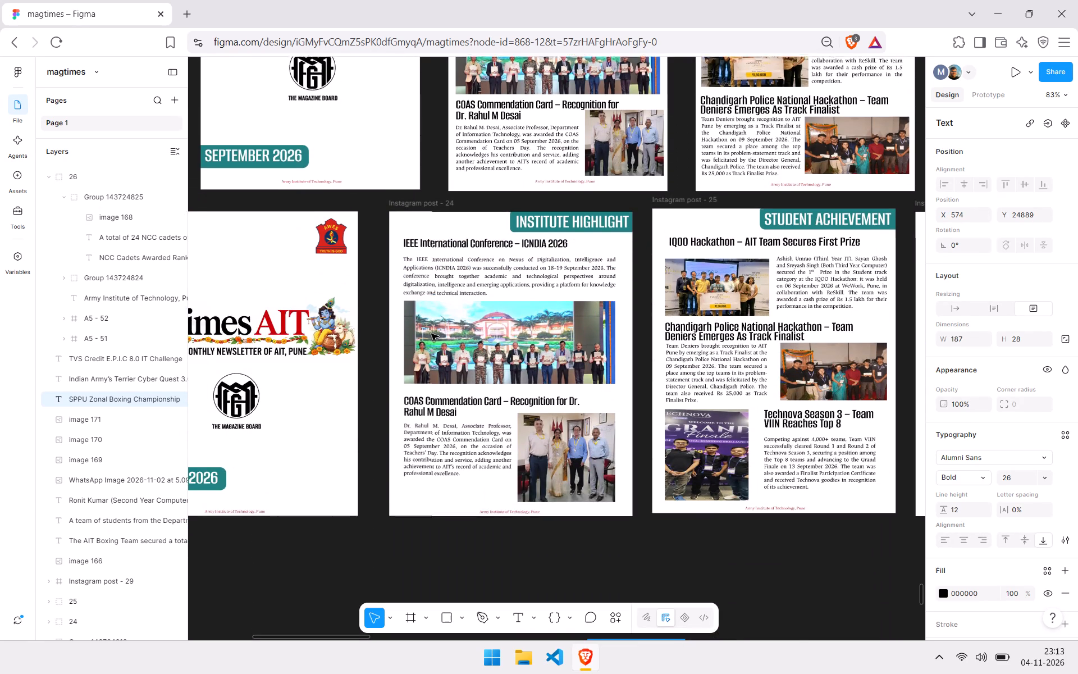
scroll(431, 334, down, 4)
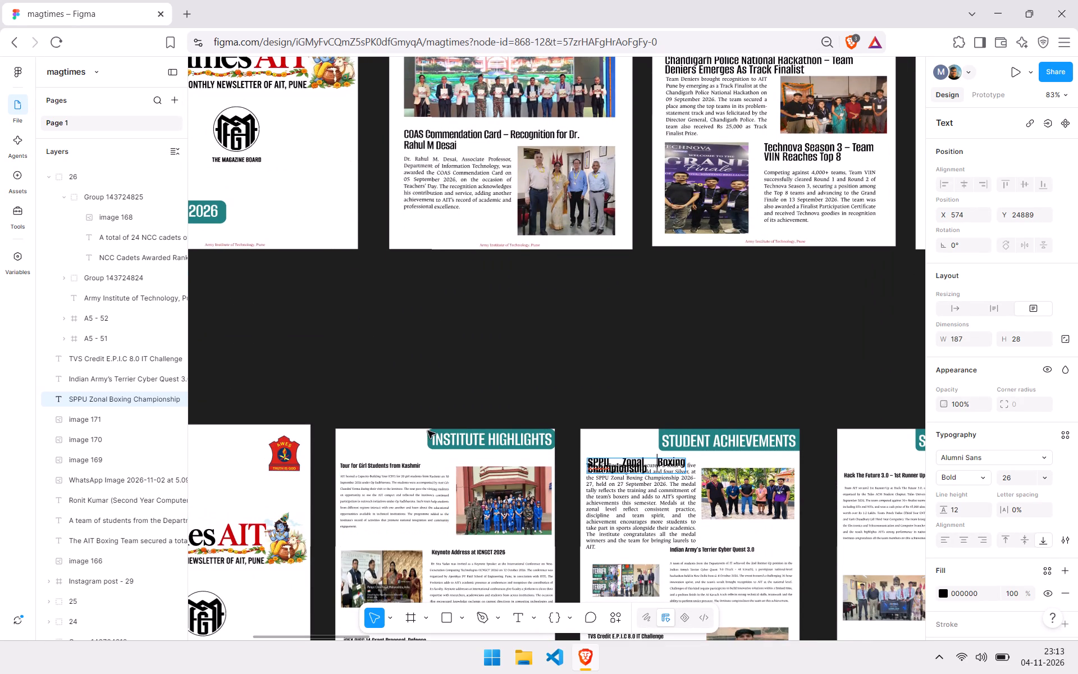
Select the "INSTITUTE HIGHLIGHTS" banner title on the draft page to inspect its position and typography.
triple_click(431, 433)
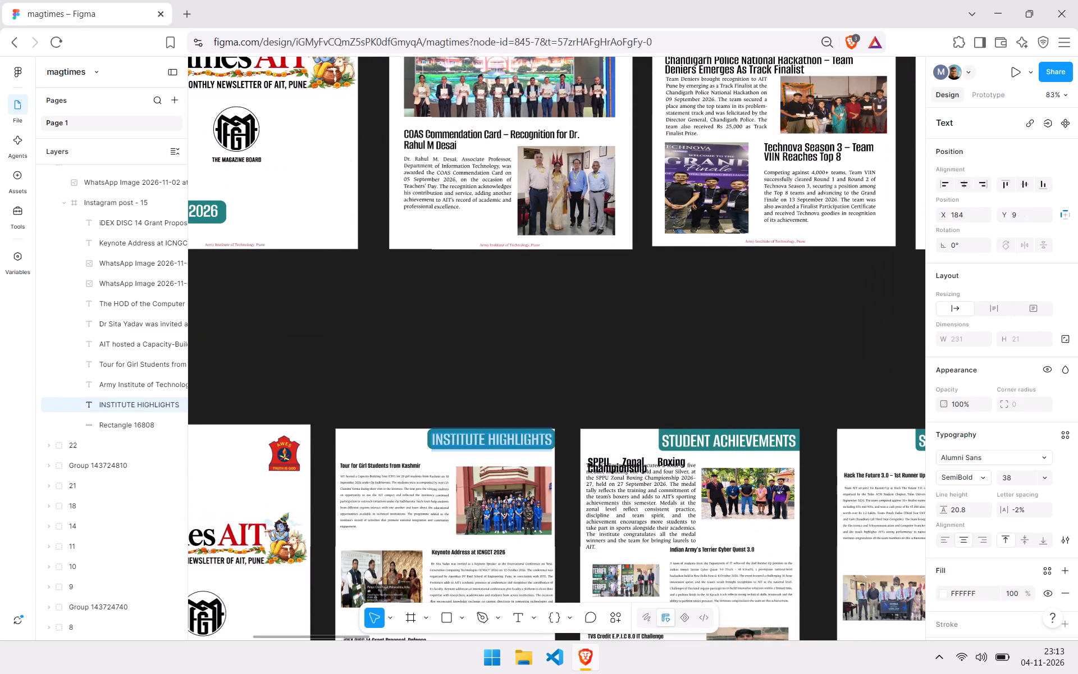
click(425, 435)
click(426, 447)
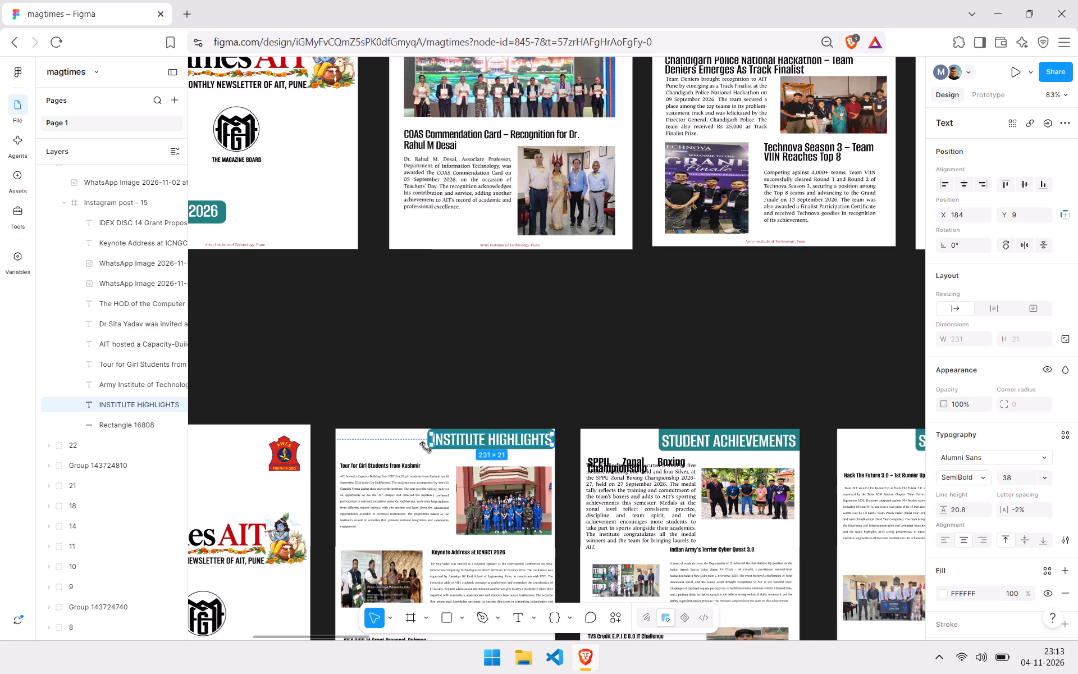
Move the "VISITS" title within the draft page's teal banner to X 309, Y 9.
scroll(685, 448, left, 6)
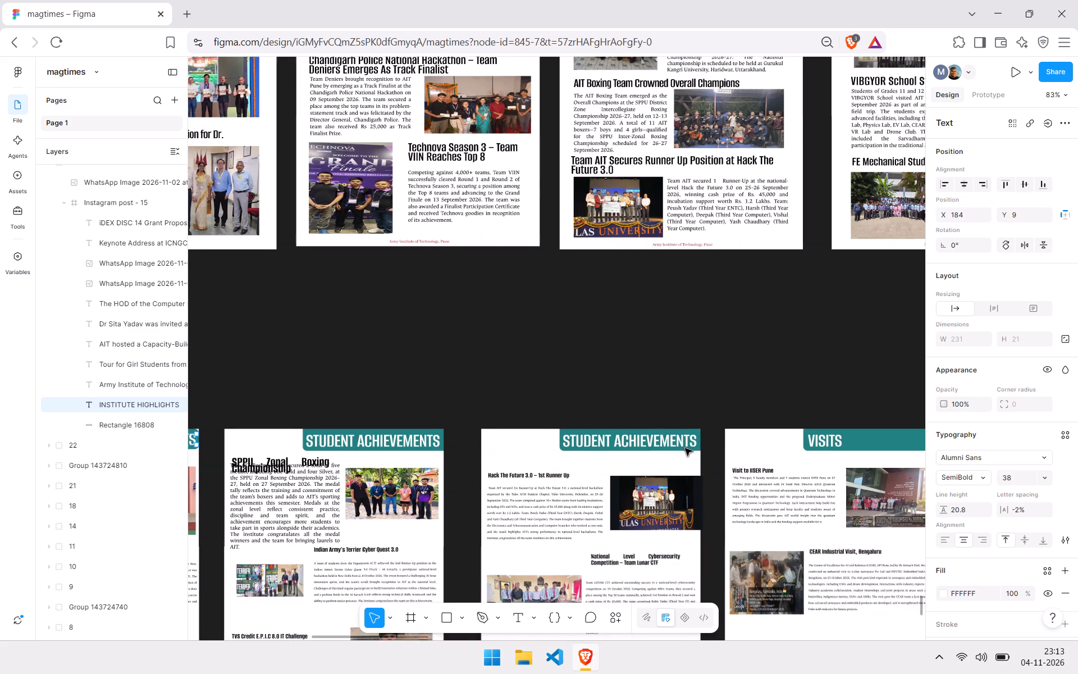
scroll(685, 448, left, 6)
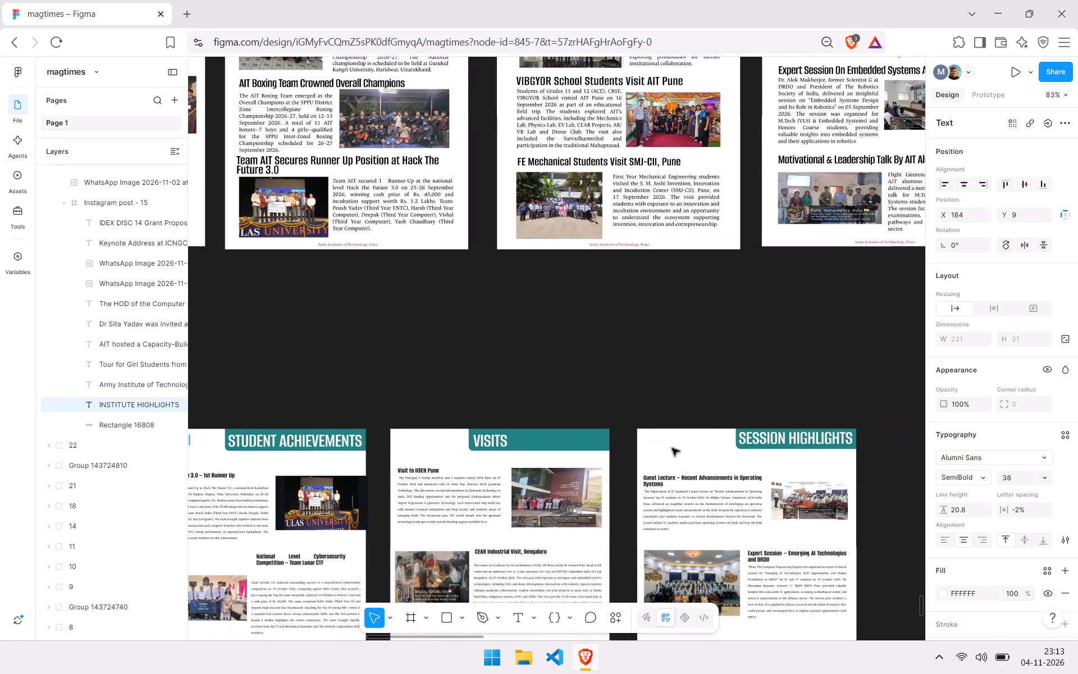
triple_click(488, 439)
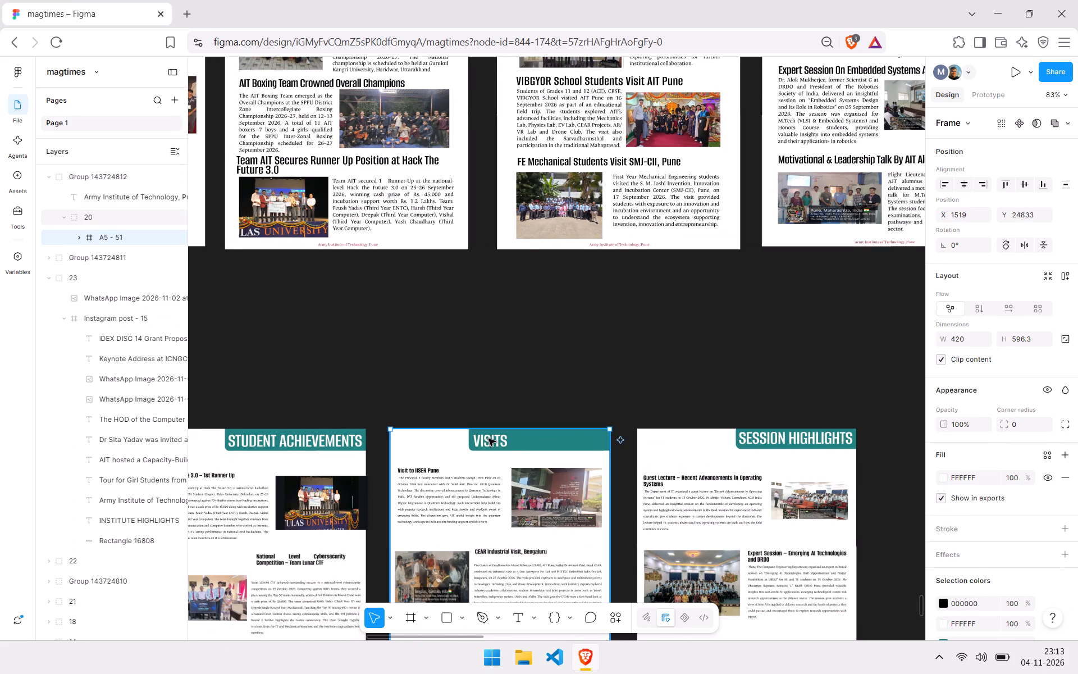
double_click(488, 439)
click(488, 439)
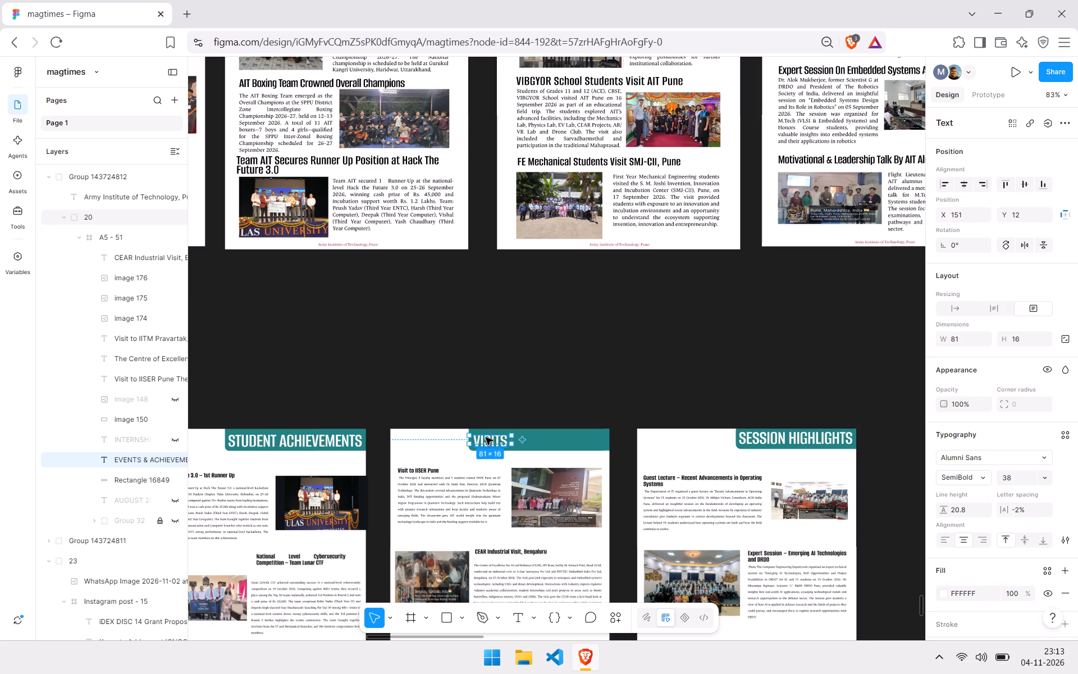
drag(486, 438, 573, 435)
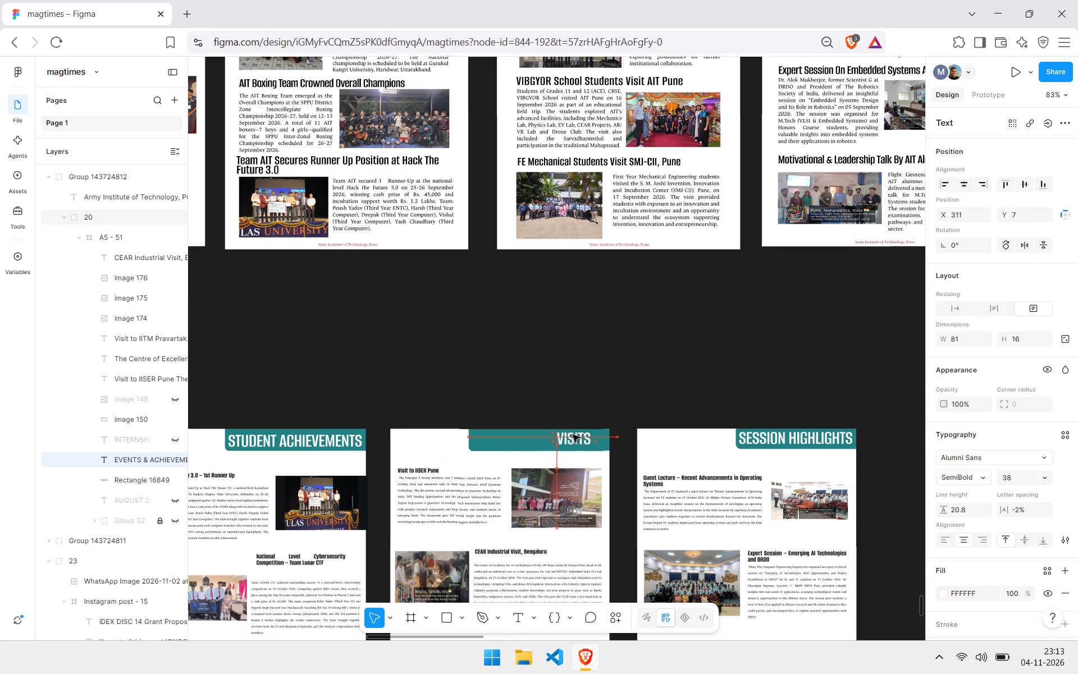
drag(573, 435, 567, 435)
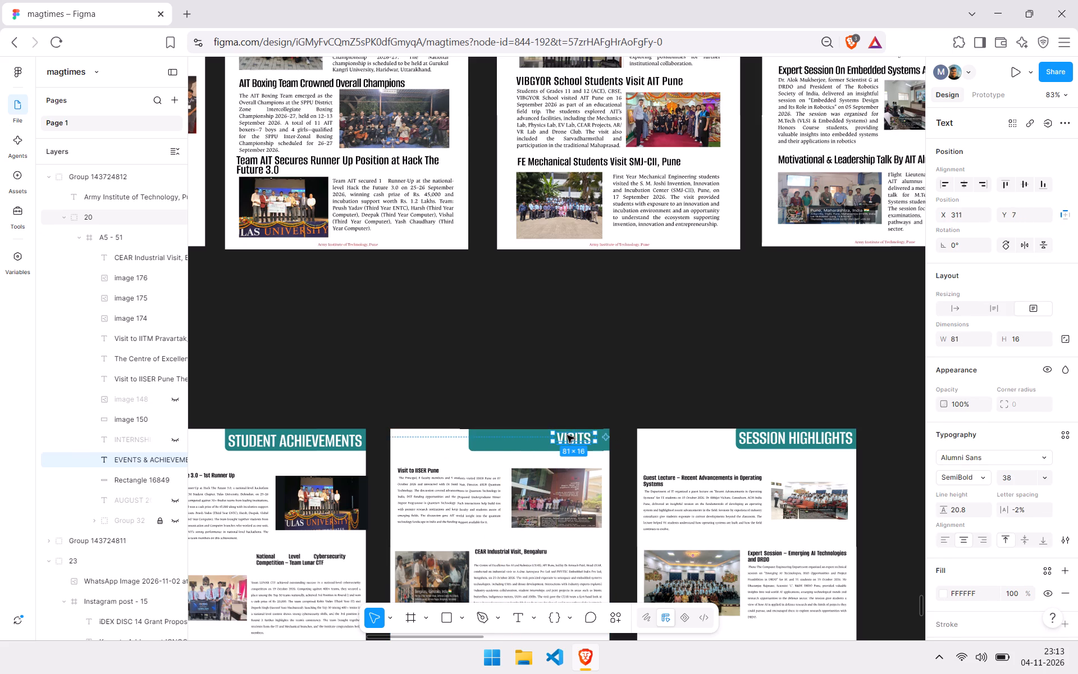
key(Down)
key(Down)
key(Left)
key(Left)
Examine the August 2026 issue's "Institute Highlight", "Student Achievements" and "Visits" pages for heading, text and photo layout.
scroll(721, 404, down, 1)
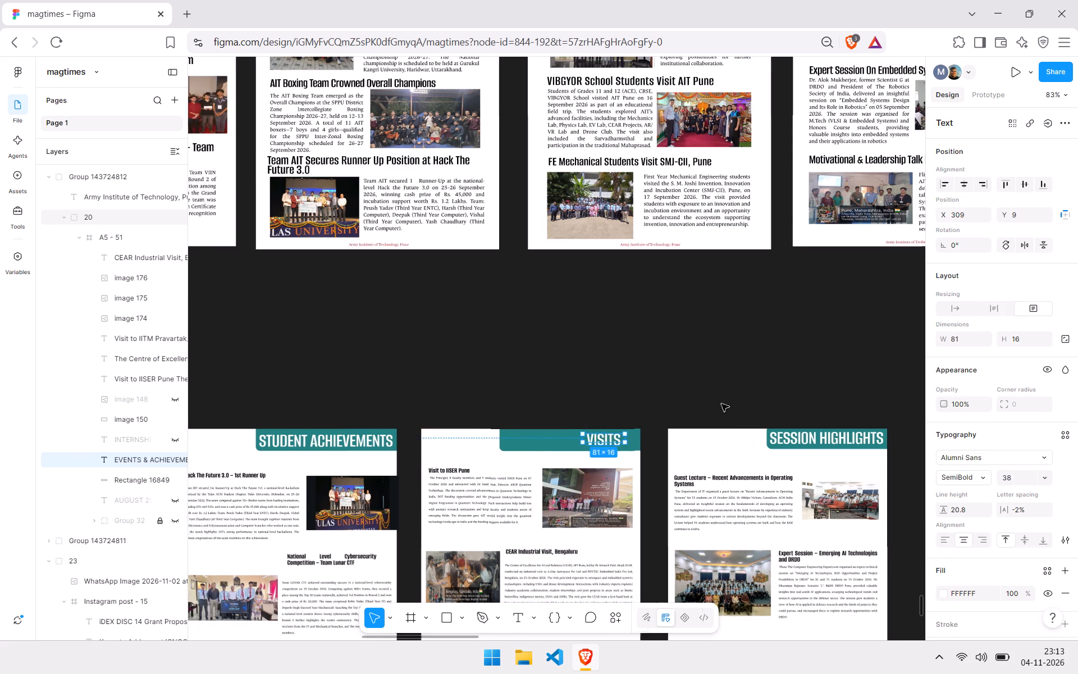
scroll(721, 404, down, 2)
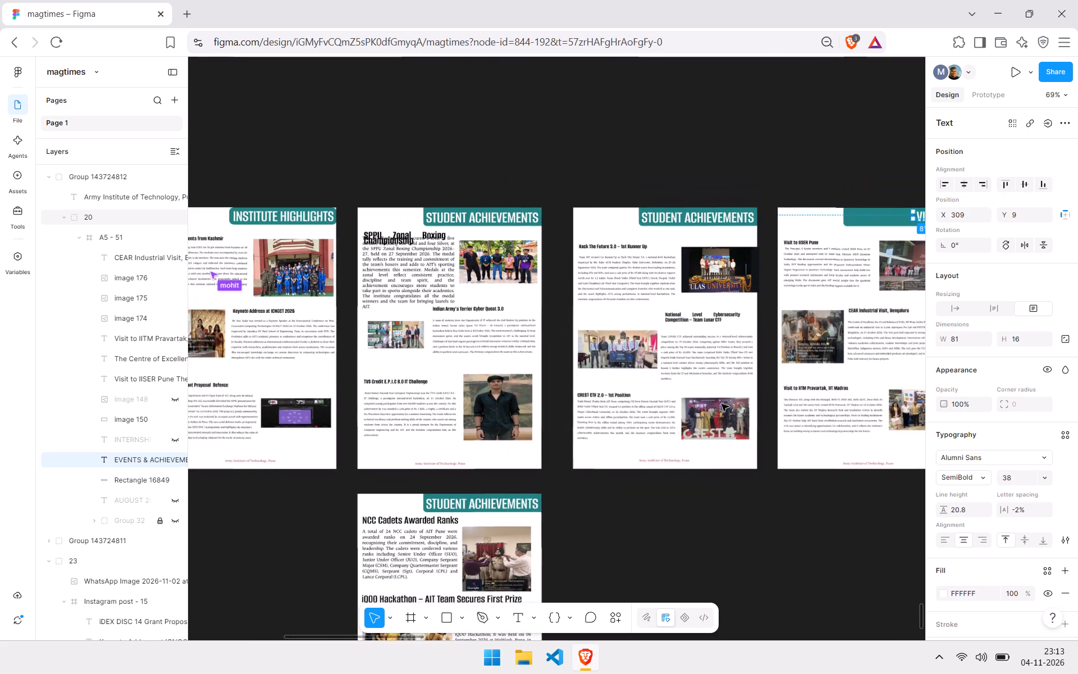
scroll(721, 404, right, 3)
scroll(721, 404, up, 3)
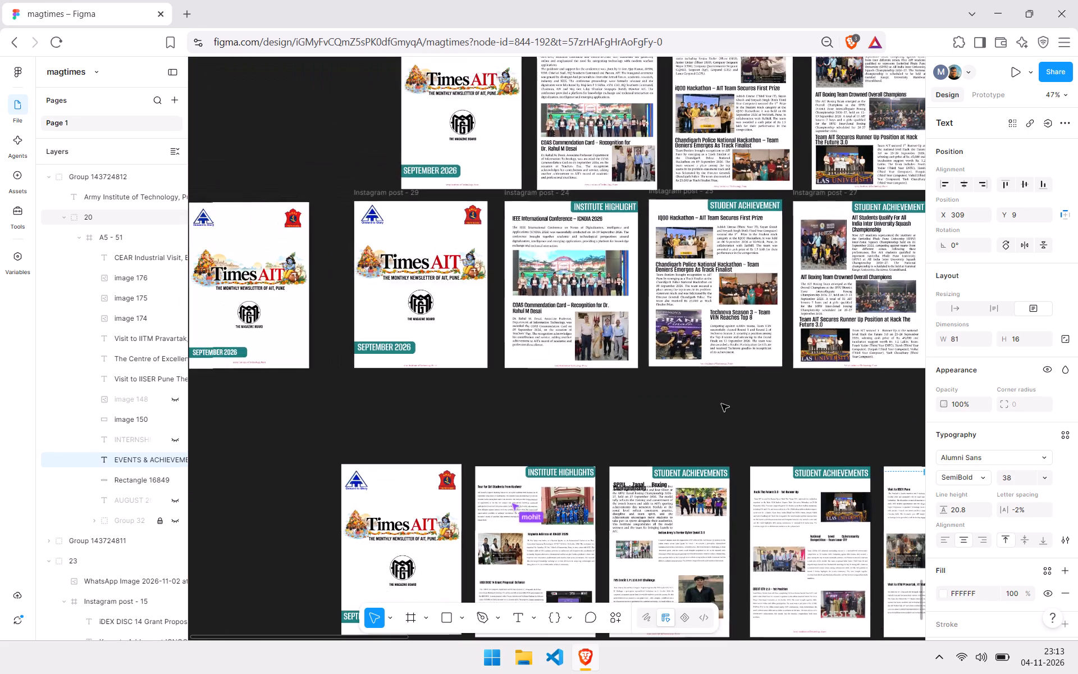
scroll(721, 404, up, 2)
scroll(668, 268, up, 1)
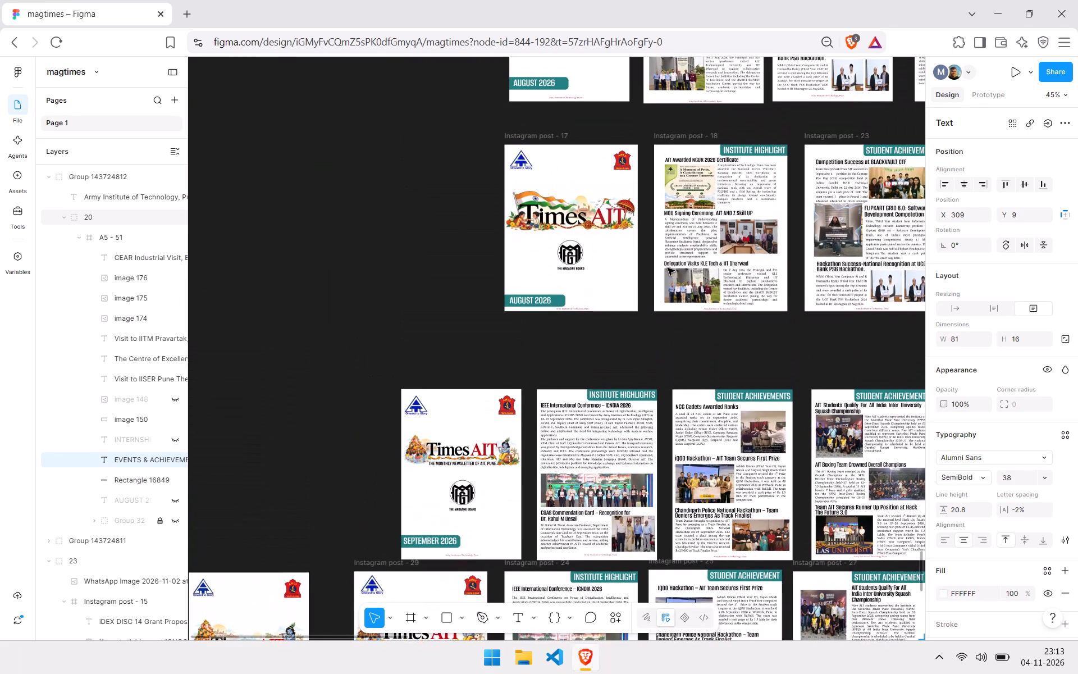
scroll(668, 268, up, 1)
scroll(668, 268, left, 1)
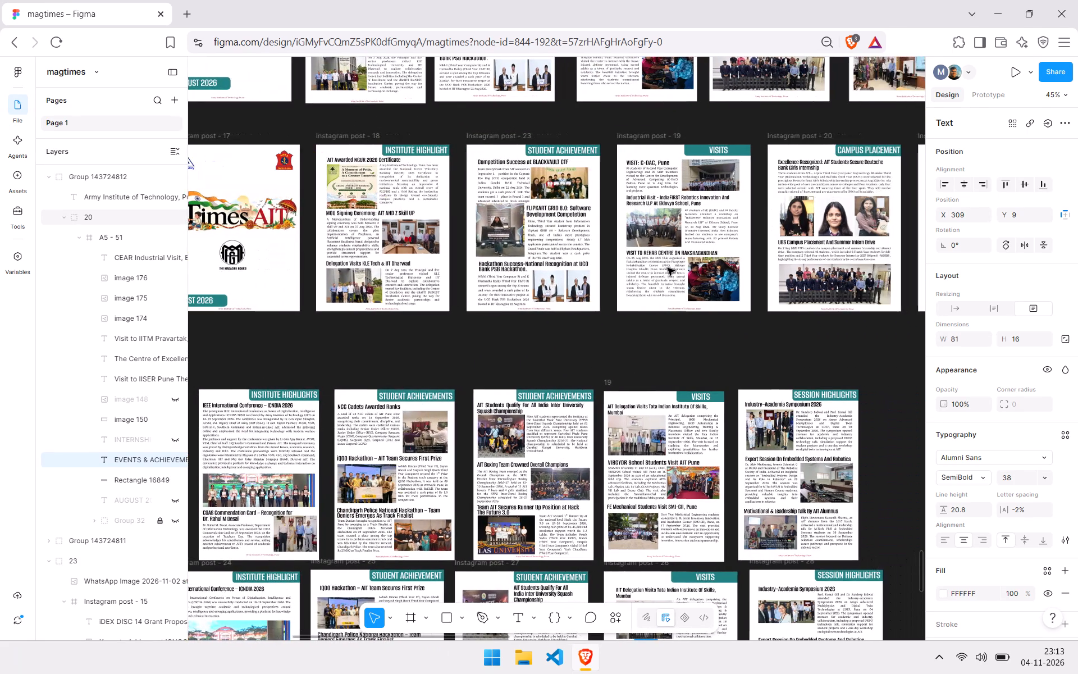
scroll(668, 268, up, 4)
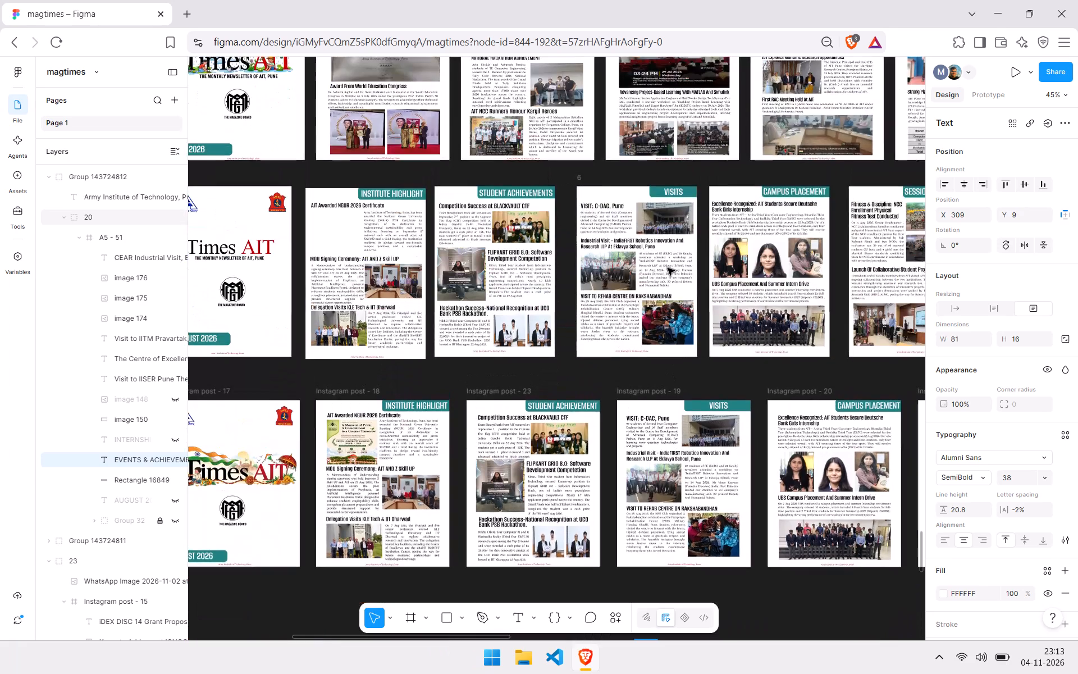
scroll(668, 268, right, 2)
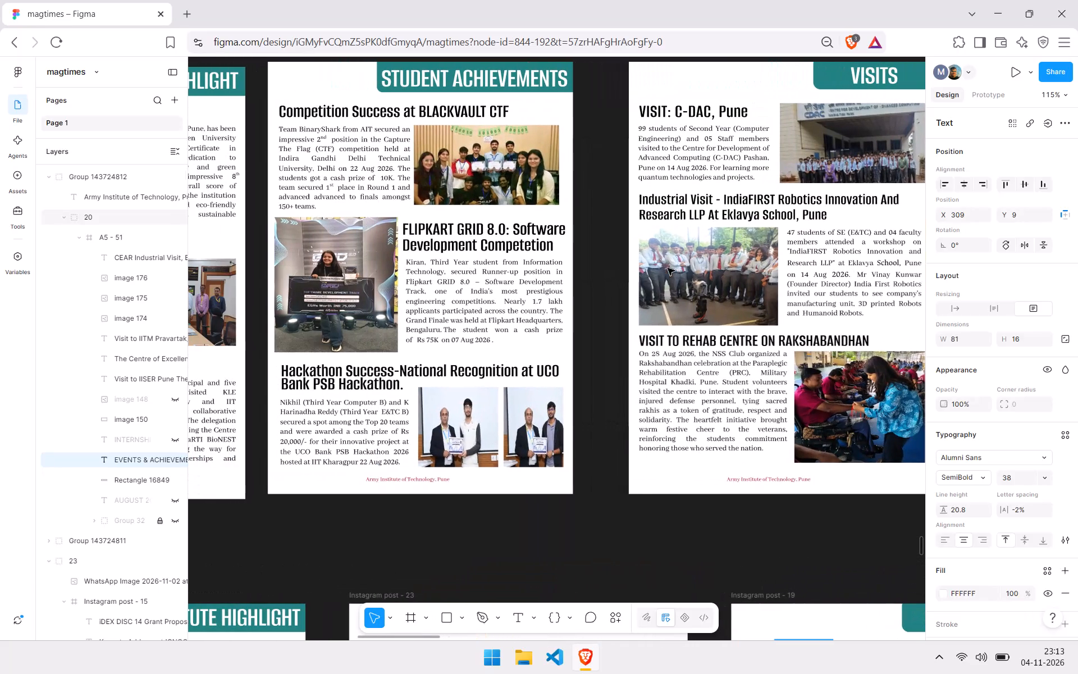
scroll(573, 237, right, 1)
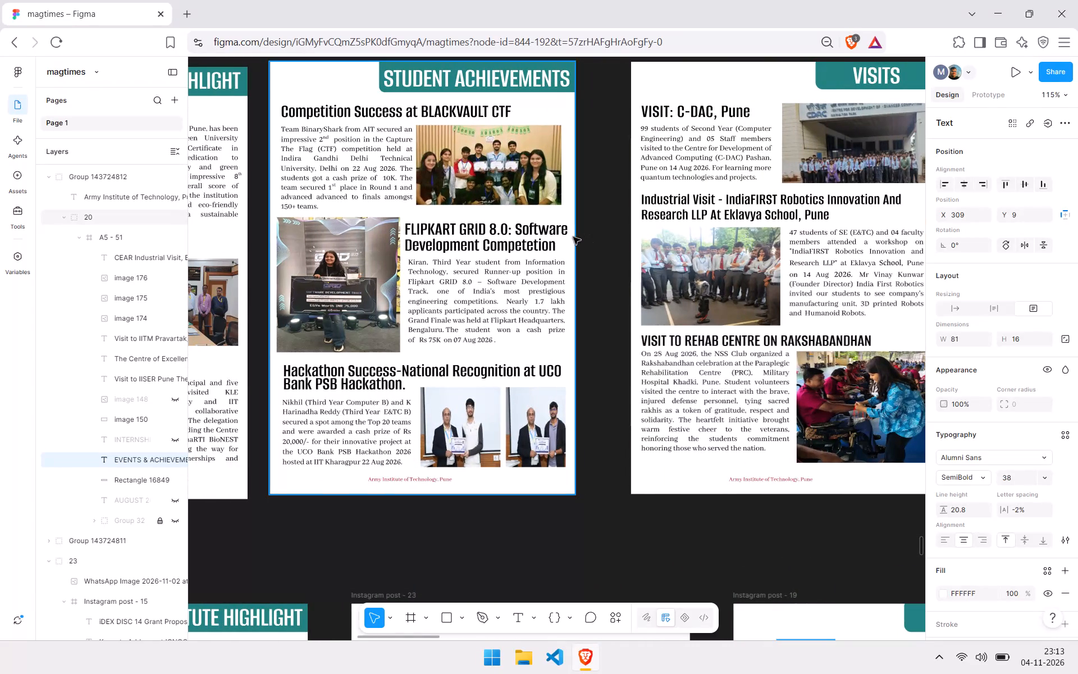
scroll(573, 237, right, 2)
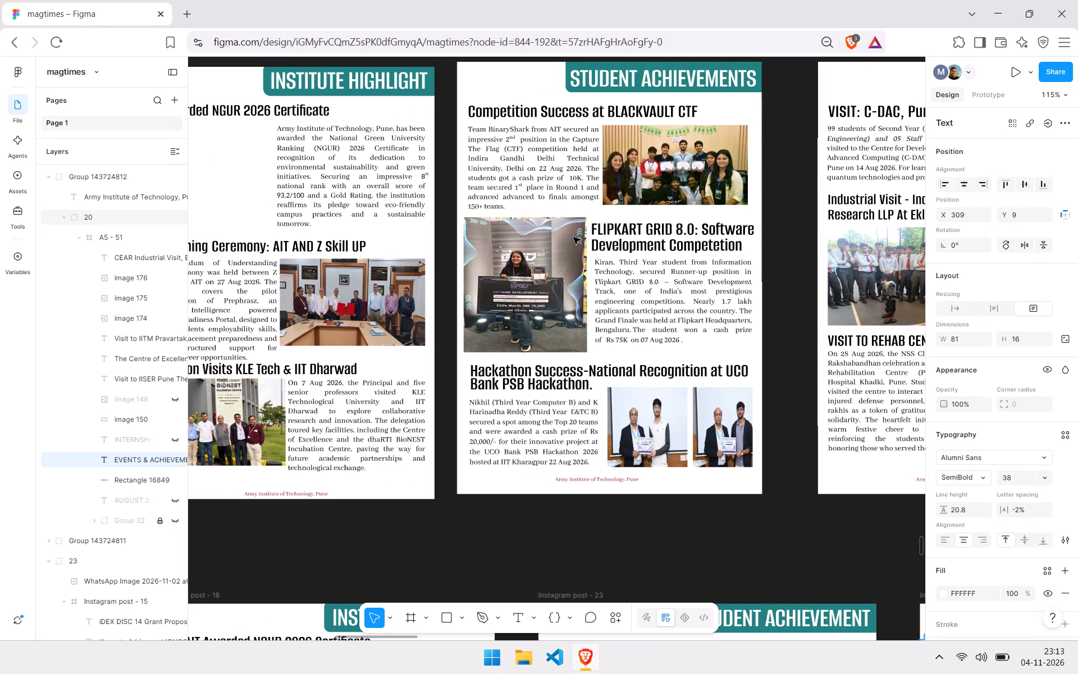
Compare the August and September 2026 issues' "Institute Highlight", "Student Achievement" and "Visits" pages for heading, text and photo layout.
scroll(573, 237, right, 1)
scroll(573, 237, left, 1)
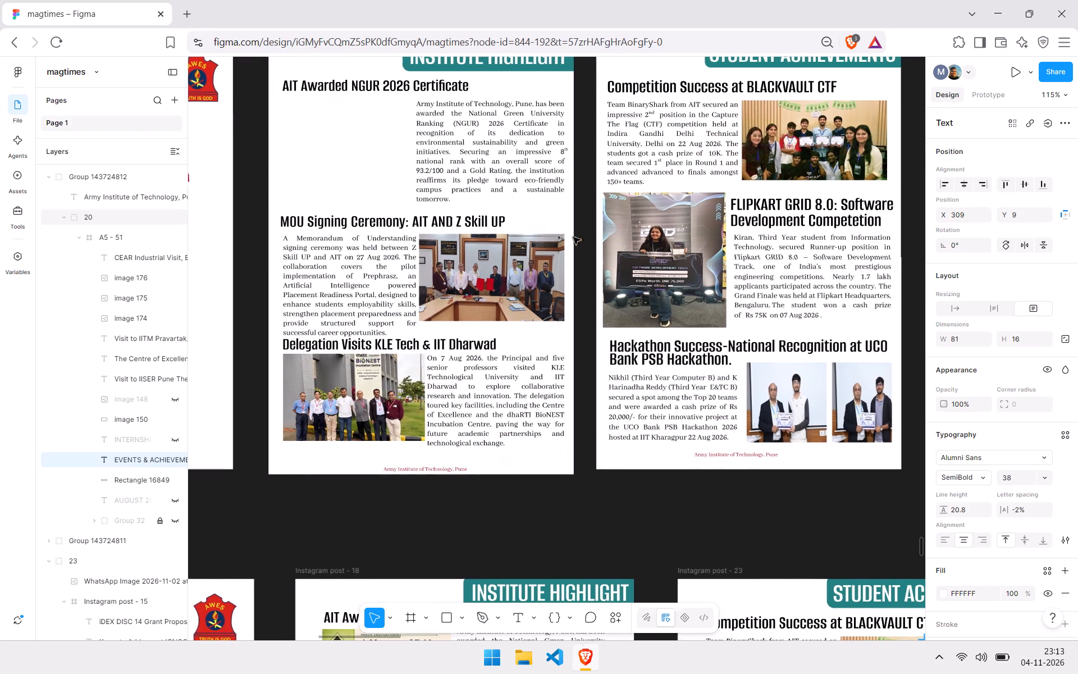
scroll(573, 237, left, 1)
scroll(573, 237, down, 10)
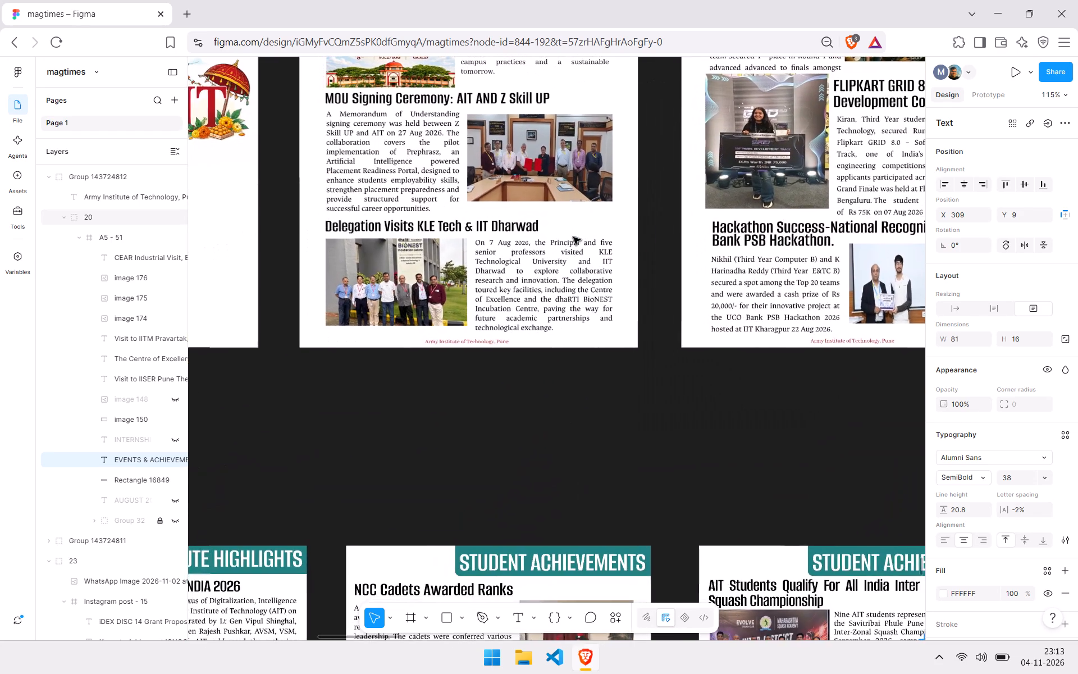
scroll(573, 237, down, 9)
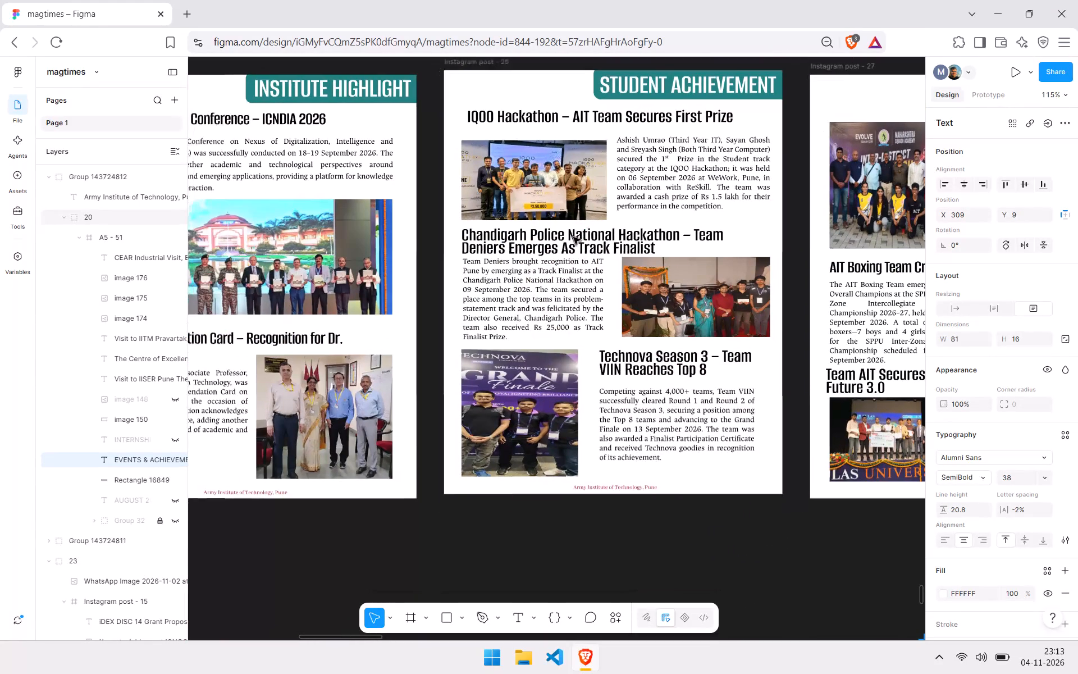
key(alt+Tab)
key(alt+Tab)
key(alt+Tab)
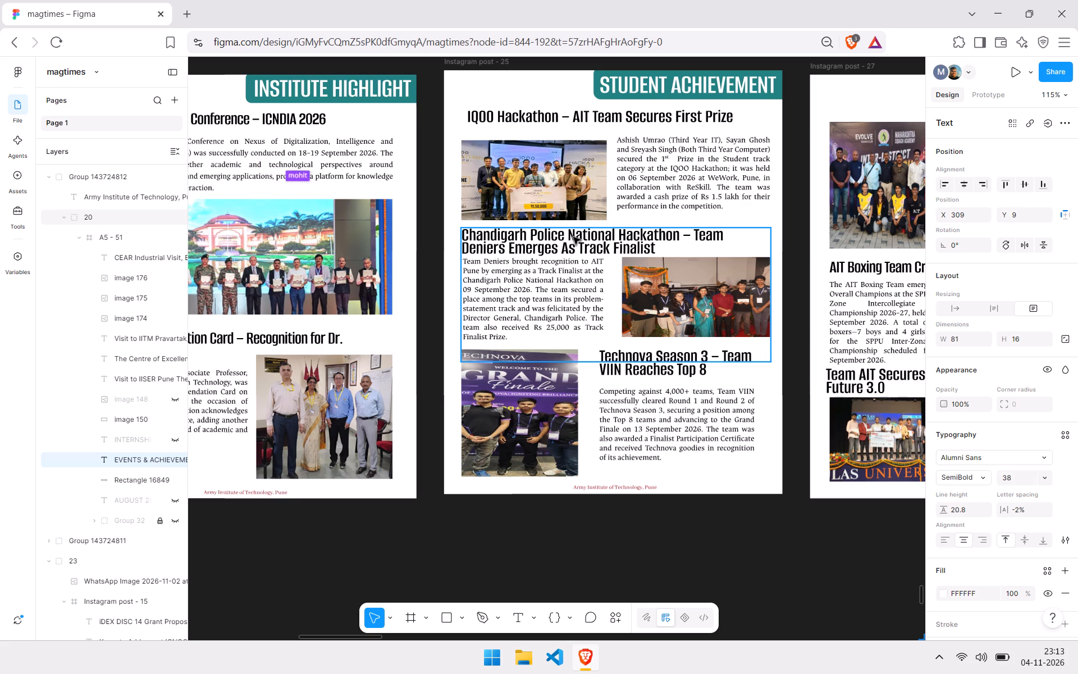
scroll(573, 237, up, 8)
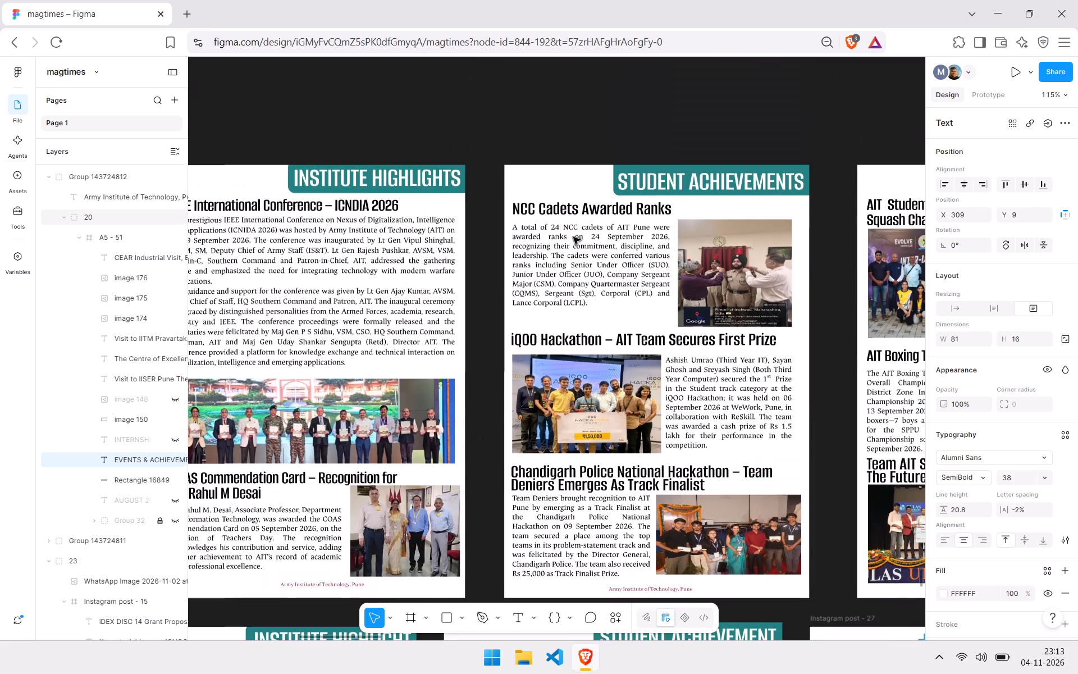
scroll(573, 237, up, 1)
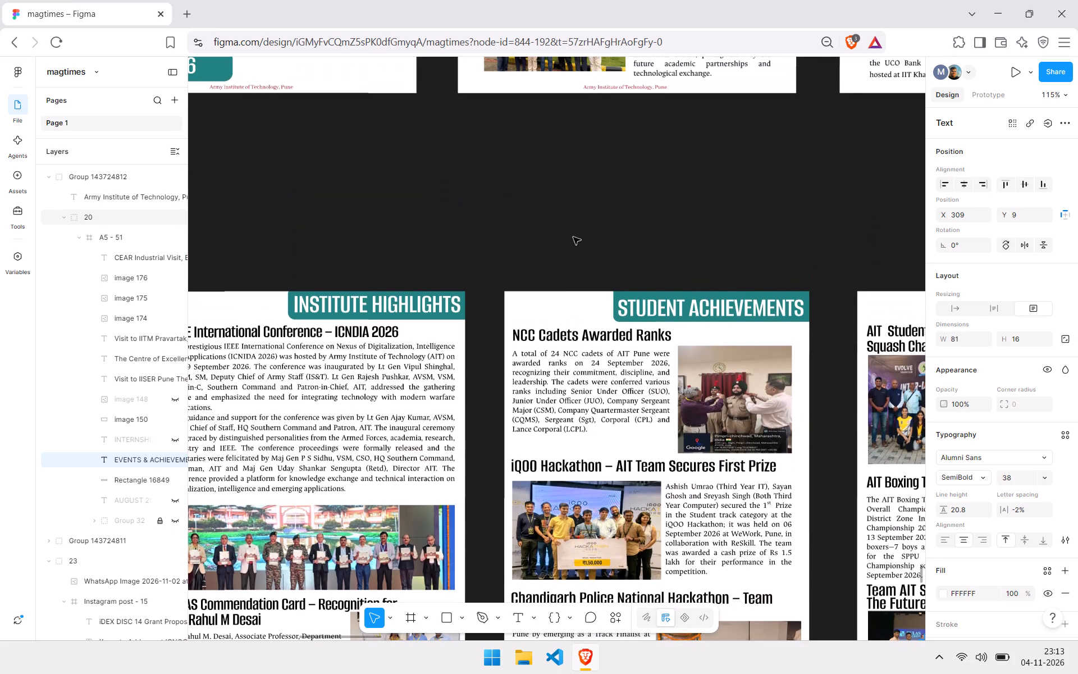
scroll(573, 237, right, 1)
scroll(573, 237, up, 4)
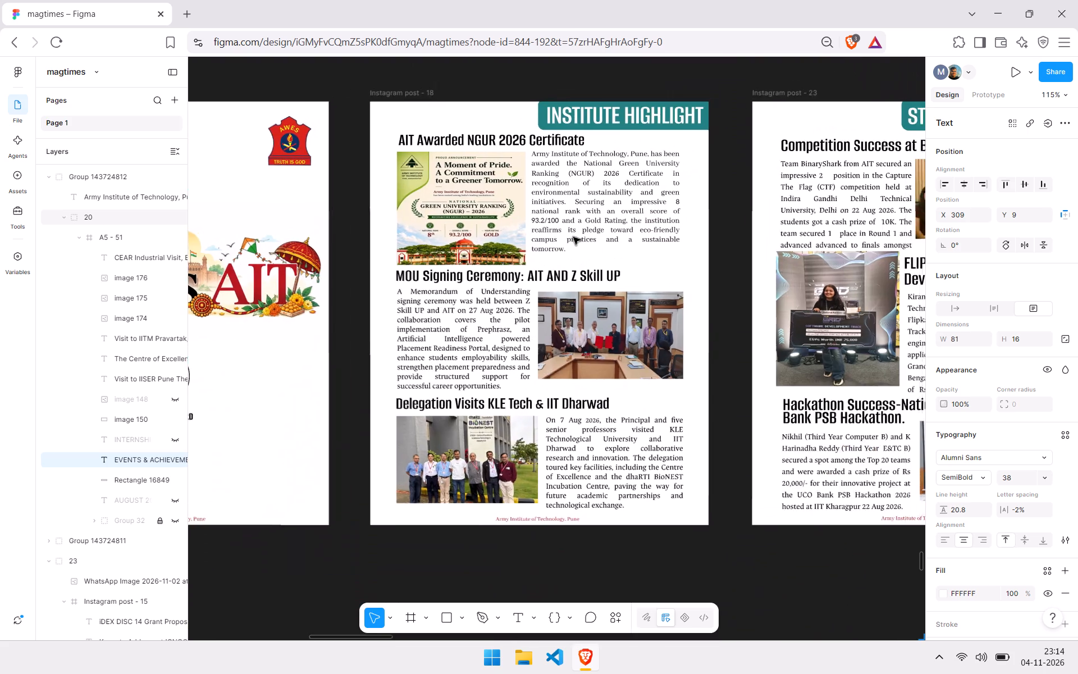
scroll(573, 237, right, 1)
scroll(573, 237, left, 3)
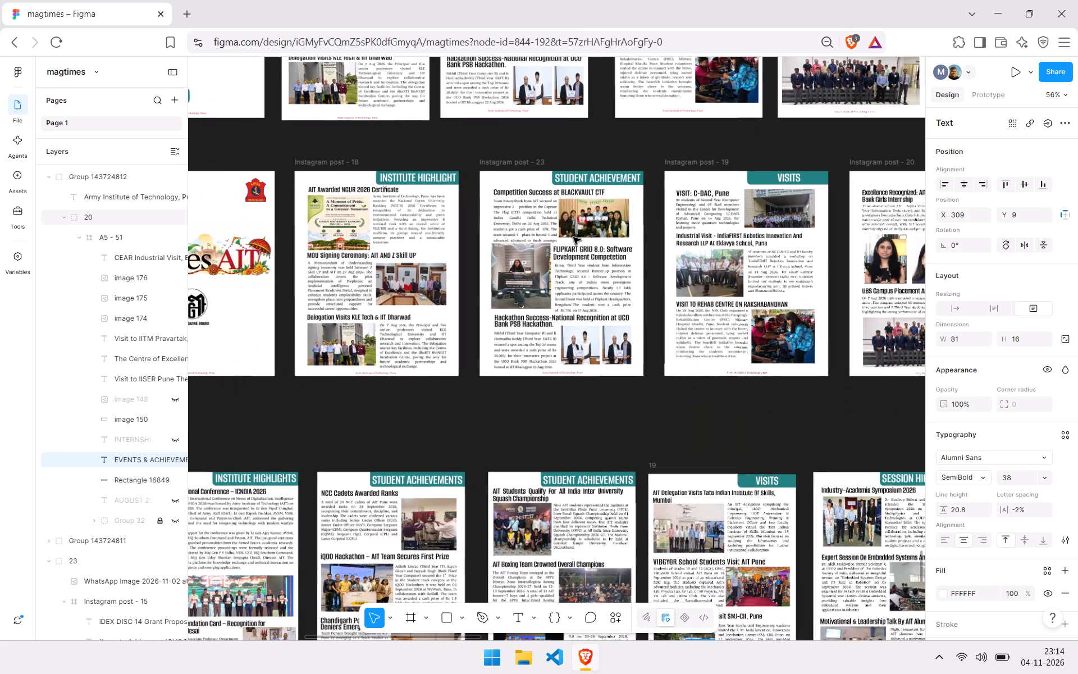
scroll(655, 233, left, 1)
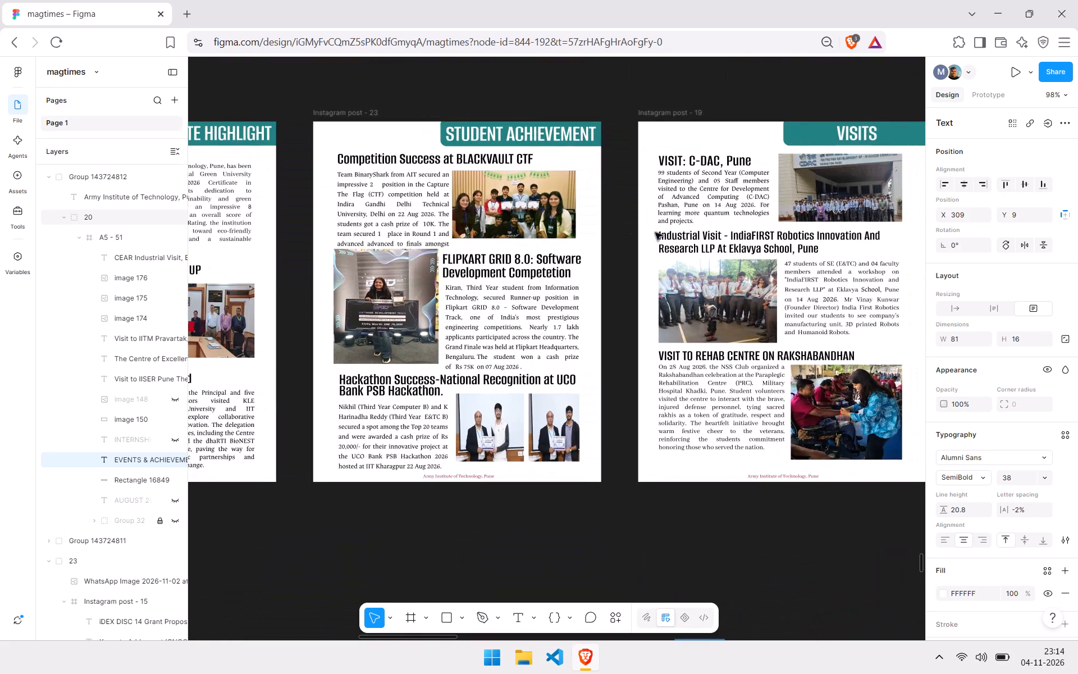
Examine the August 2026 issue's pages again alongside the draft "Institute Highlights", "Student Achievements" and "Visits" pages.
click(623, 216)
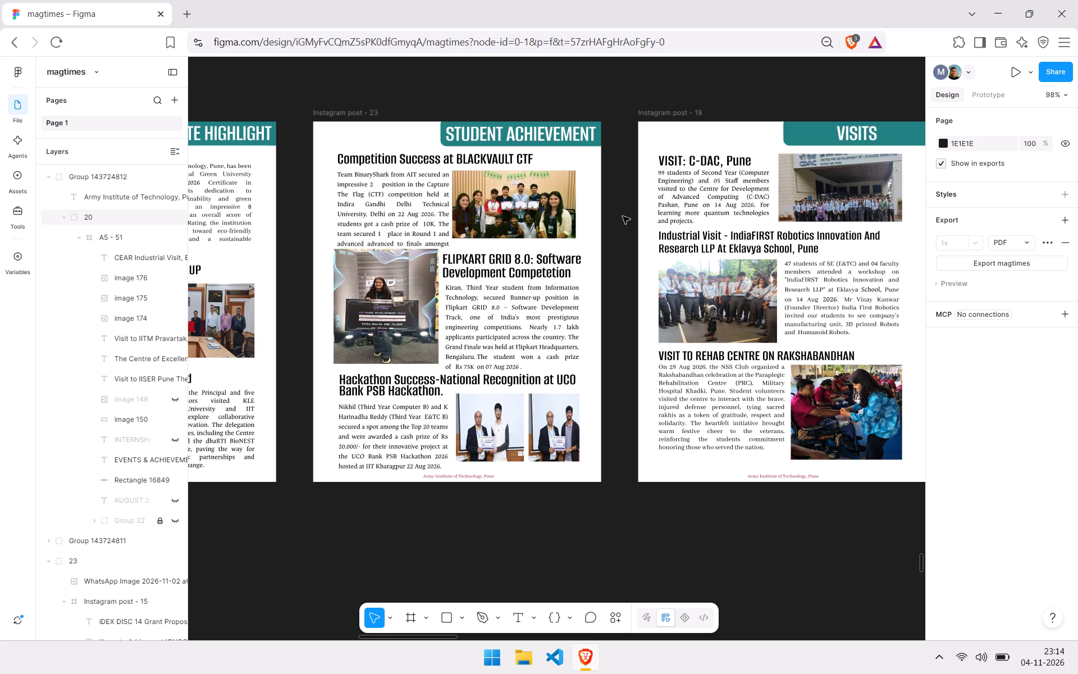
scroll(623, 216, right, 7)
scroll(623, 216, up, 2)
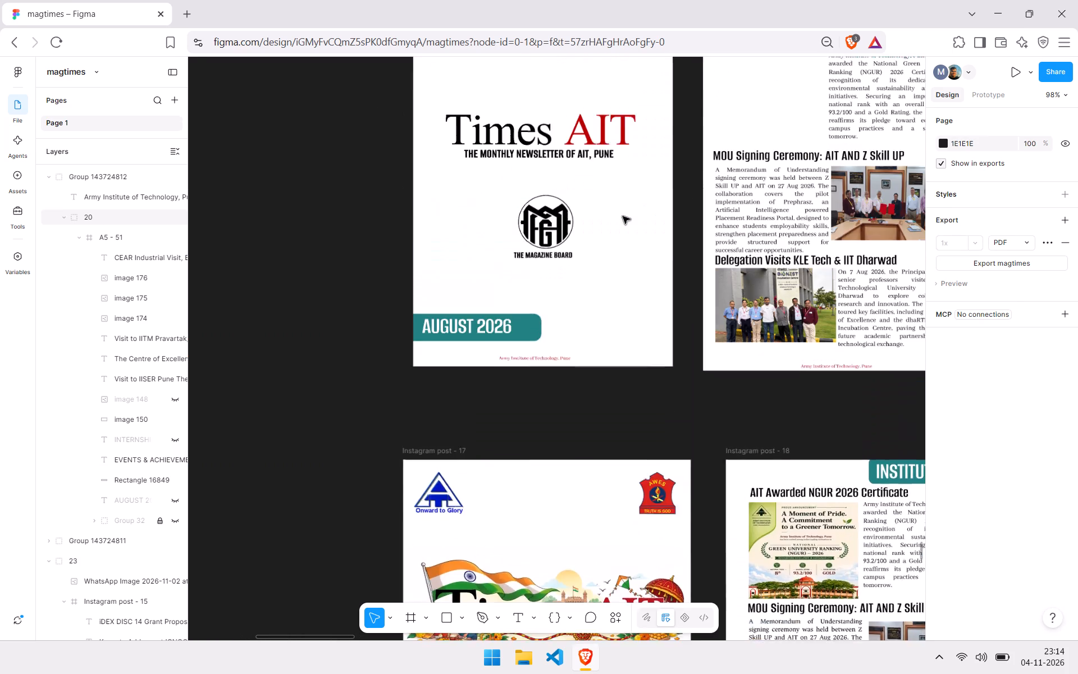
scroll(623, 216, up, 2)
scroll(623, 216, right, 2)
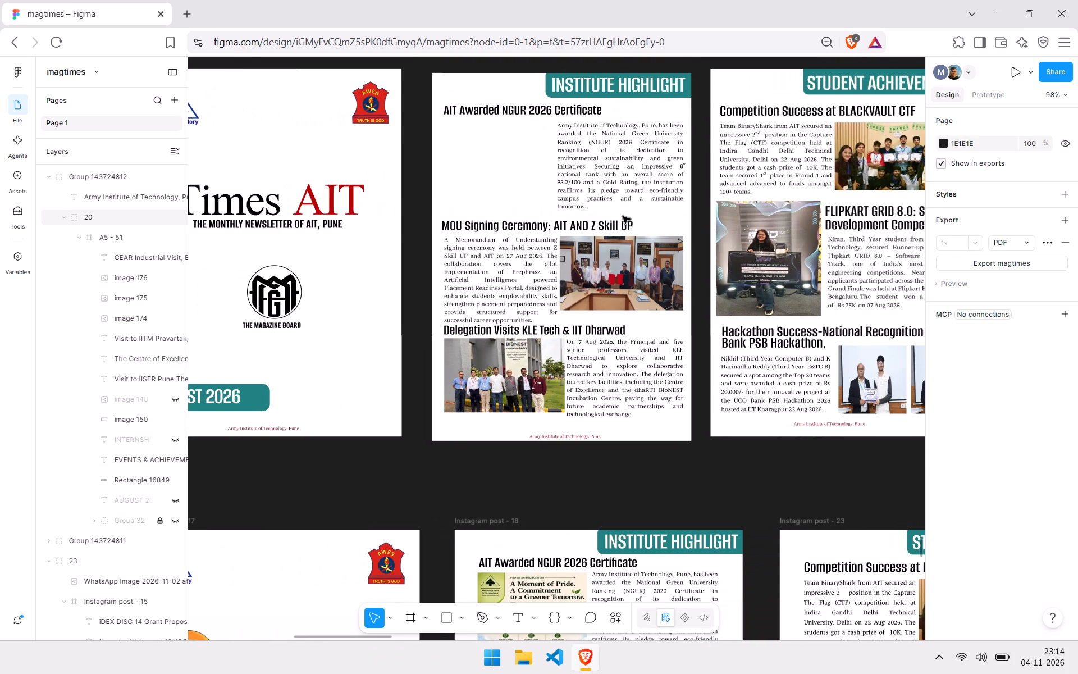
scroll(623, 216, right, 1)
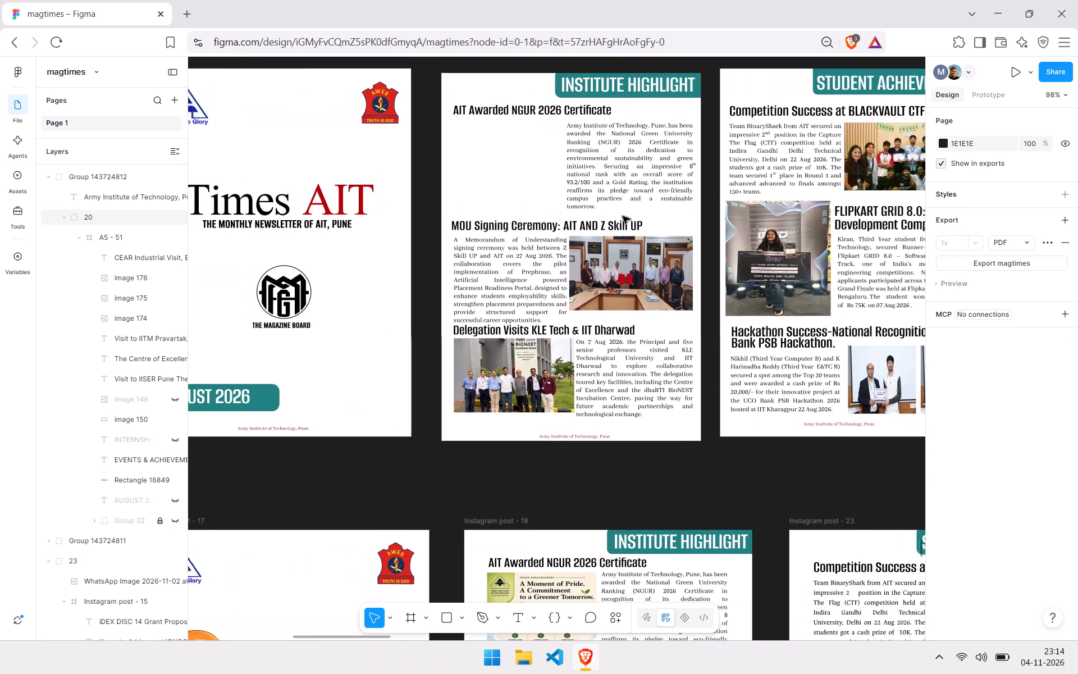
scroll(623, 216, right, 2)
scroll(623, 216, left, 4)
scroll(623, 216, down, 3)
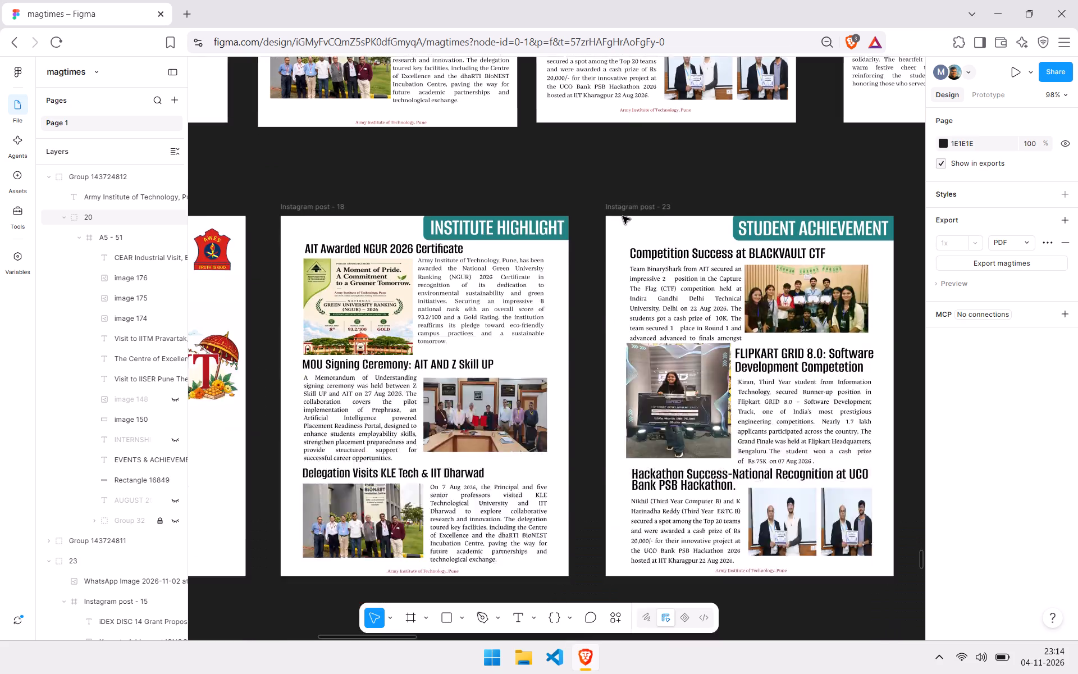
scroll(623, 216, down, 10)
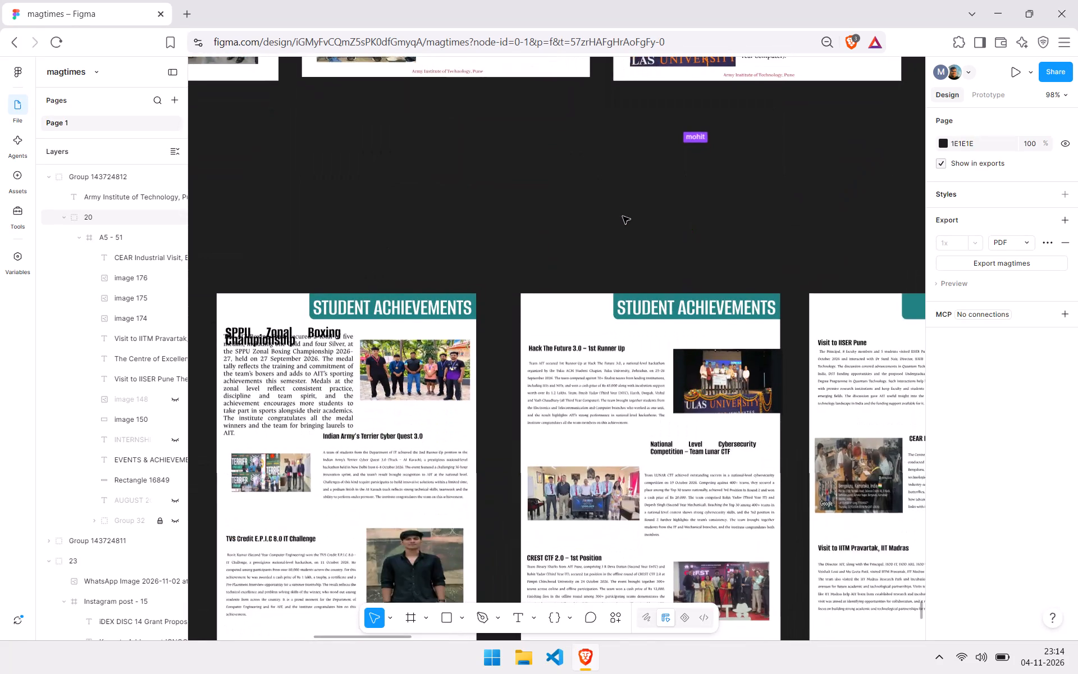
scroll(623, 216, down, 1)
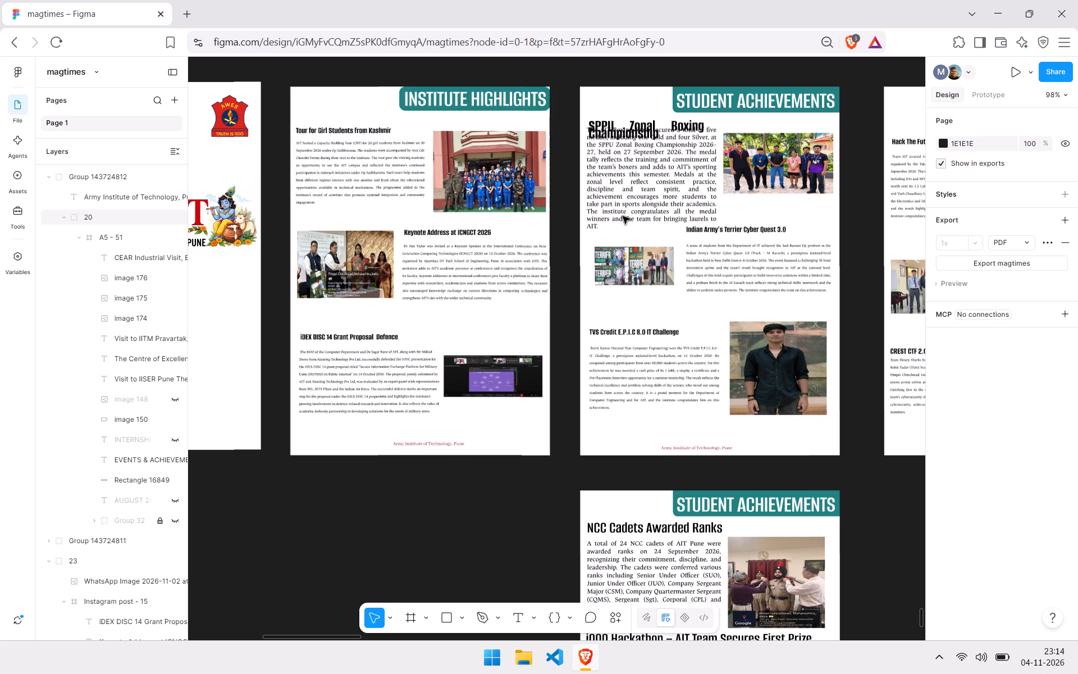
scroll(623, 216, left, 2)
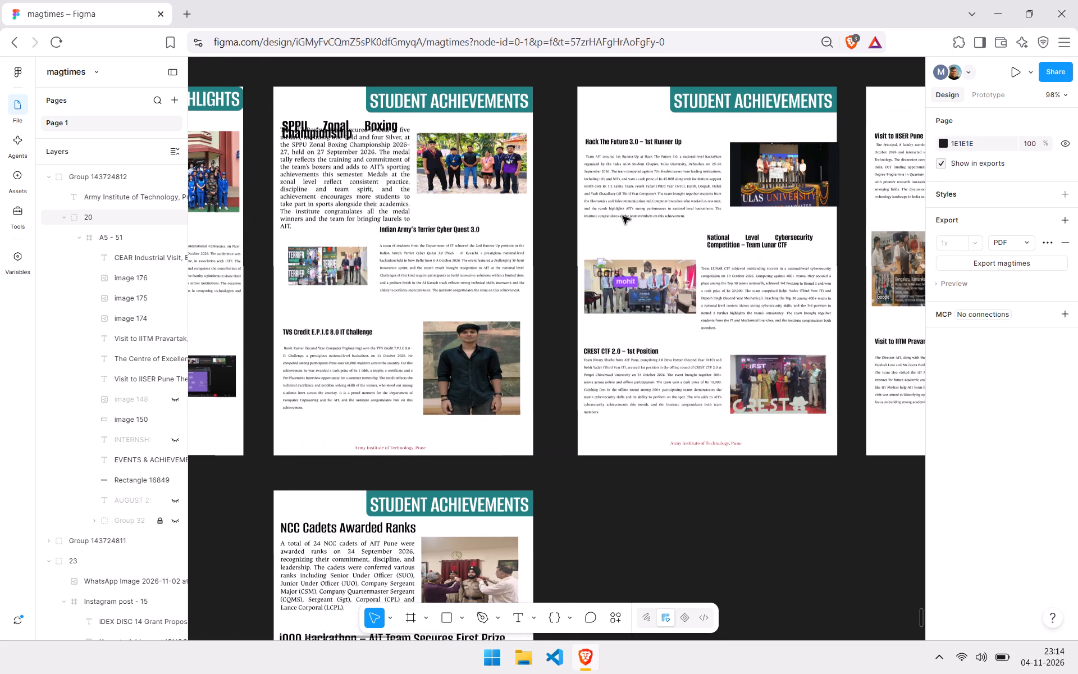
scroll(623, 216, left, 1)
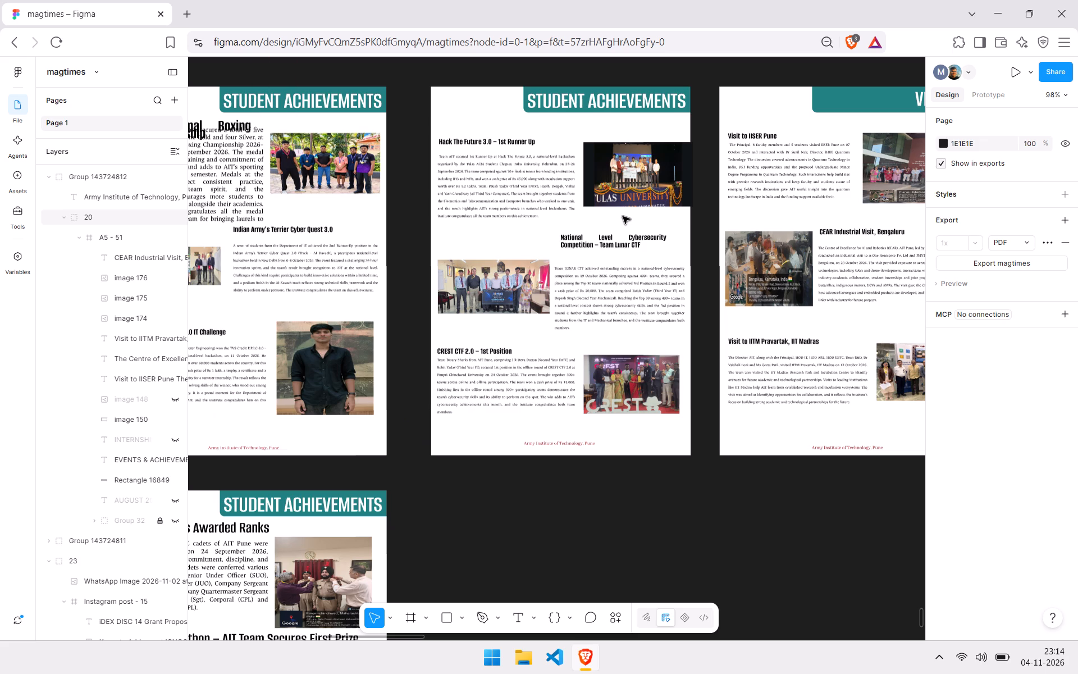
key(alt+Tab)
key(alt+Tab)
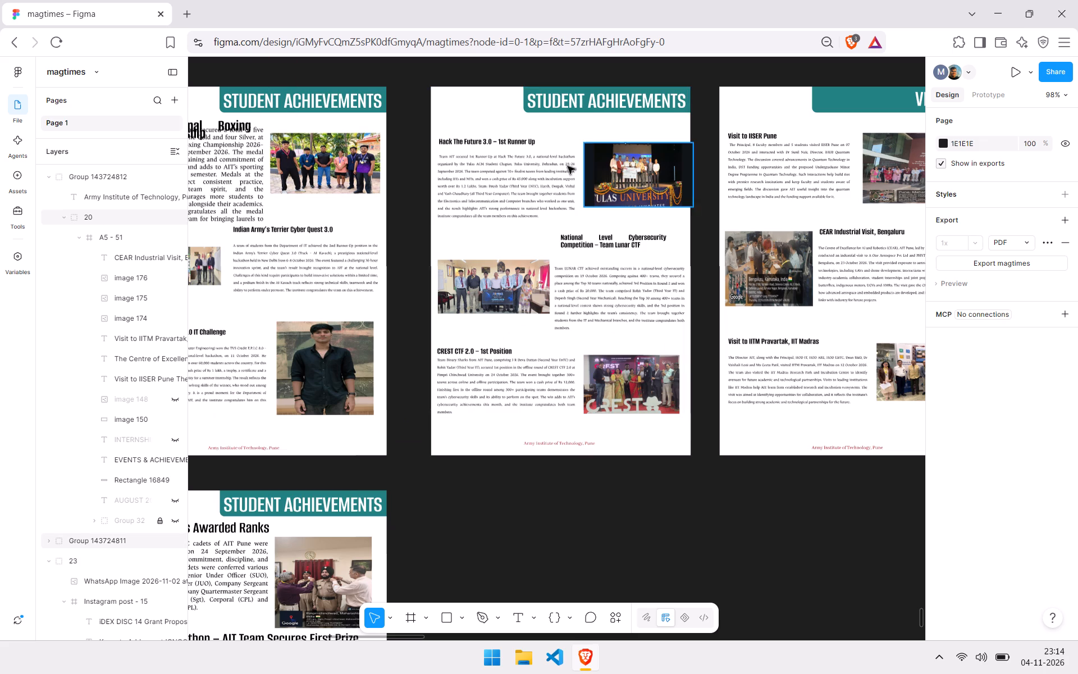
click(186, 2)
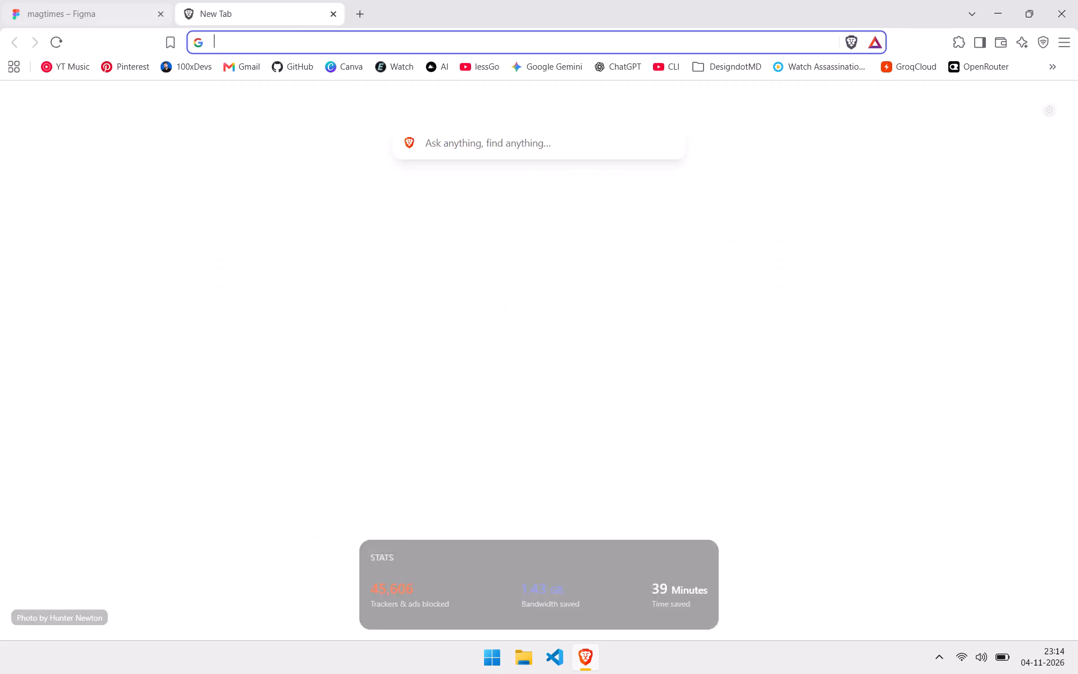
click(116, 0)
Shift the boxing team photo slightly down within its crop frame on the draft's first "Student Achievements" page.
scroll(470, 181, right, 2)
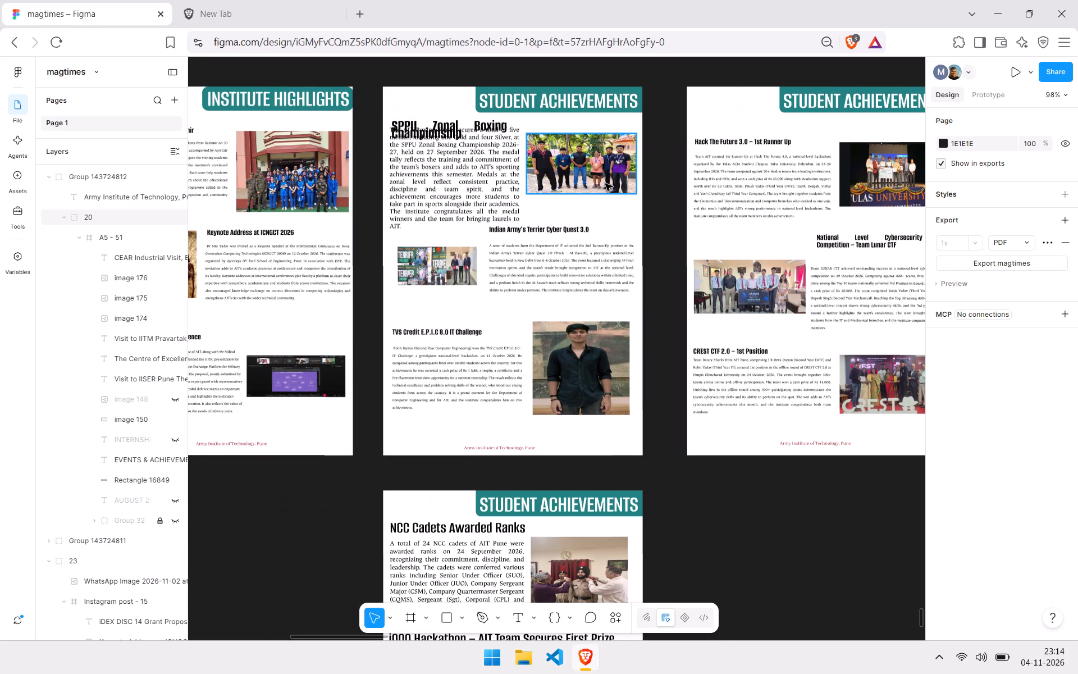
click(605, 184)
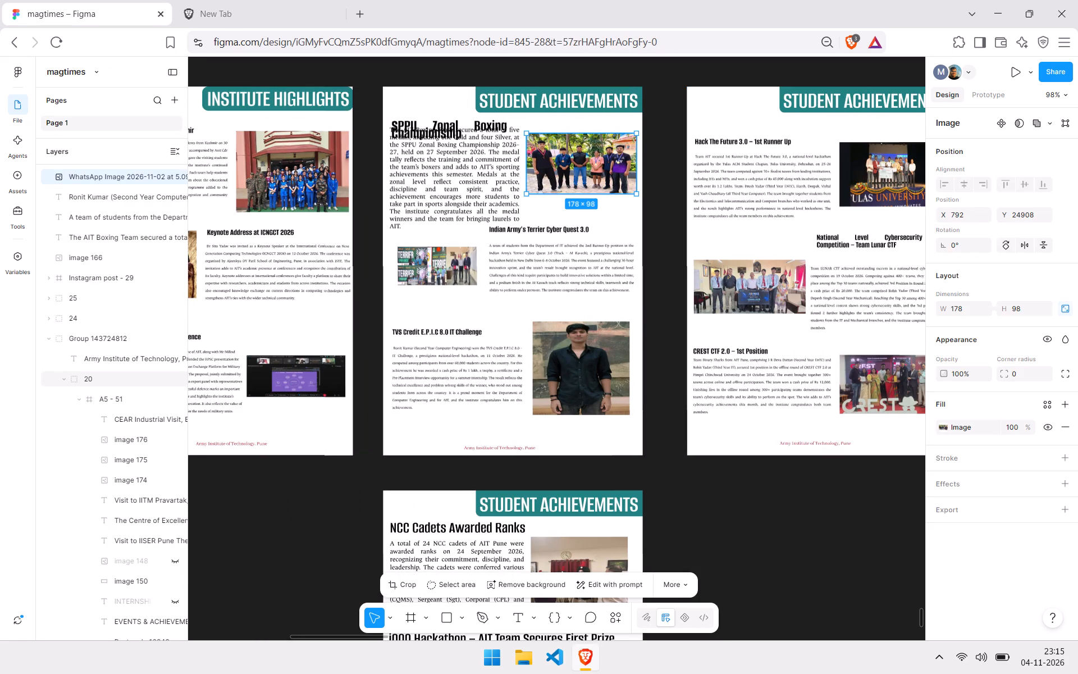
click(581, 387)
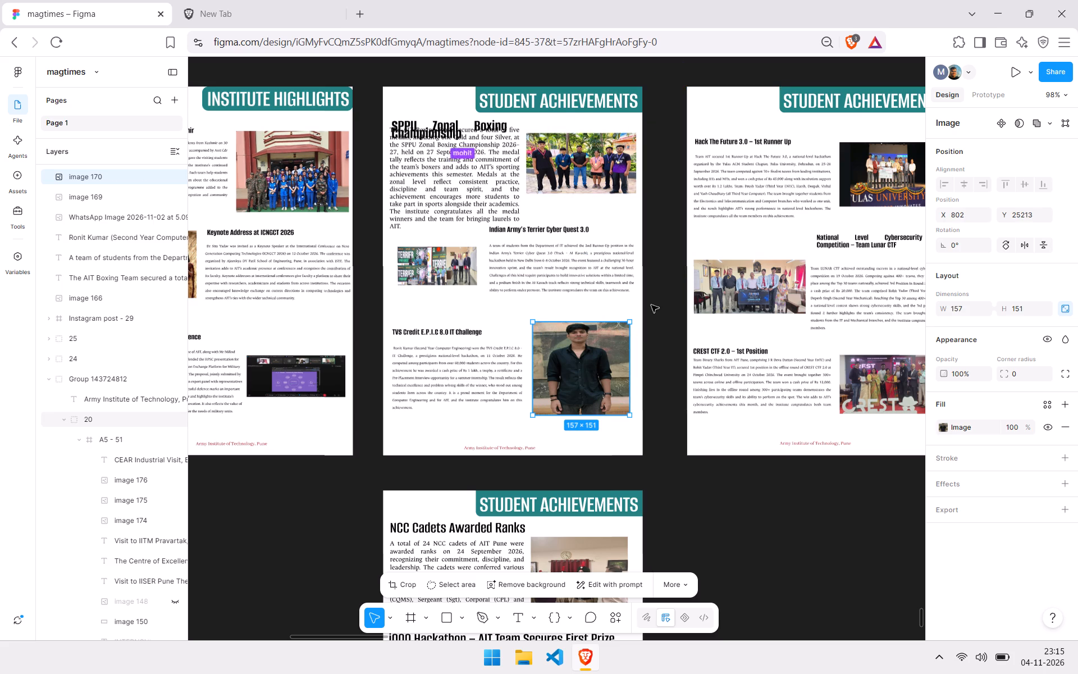
click(583, 159)
drag(583, 159, 580, 176)
drag(580, 176, 580, 185)
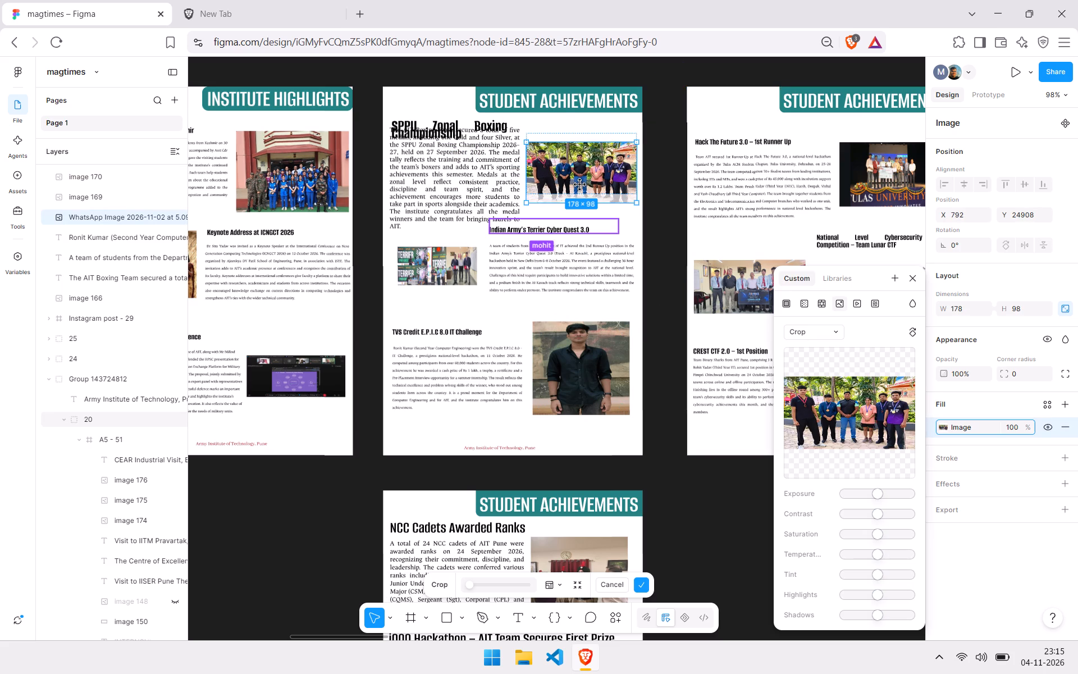
drag(580, 185, 580, 181)
click(543, 310)
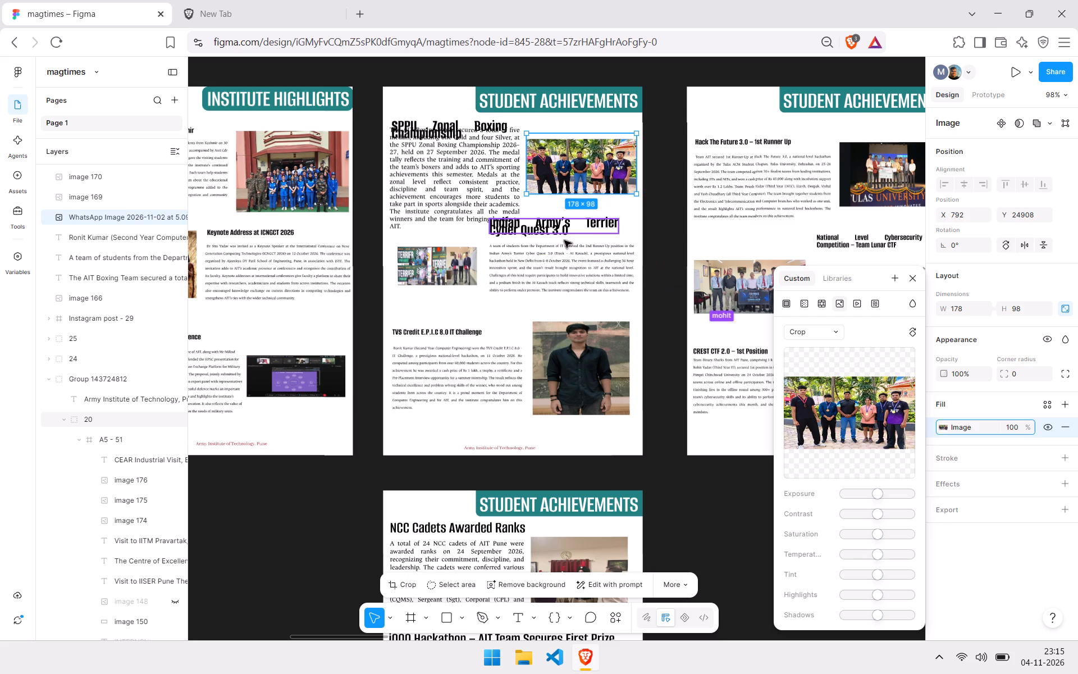
Set the line height of the "Indian Army's Terrier Cyber Quest 3.0" heading to 23.
click(566, 231)
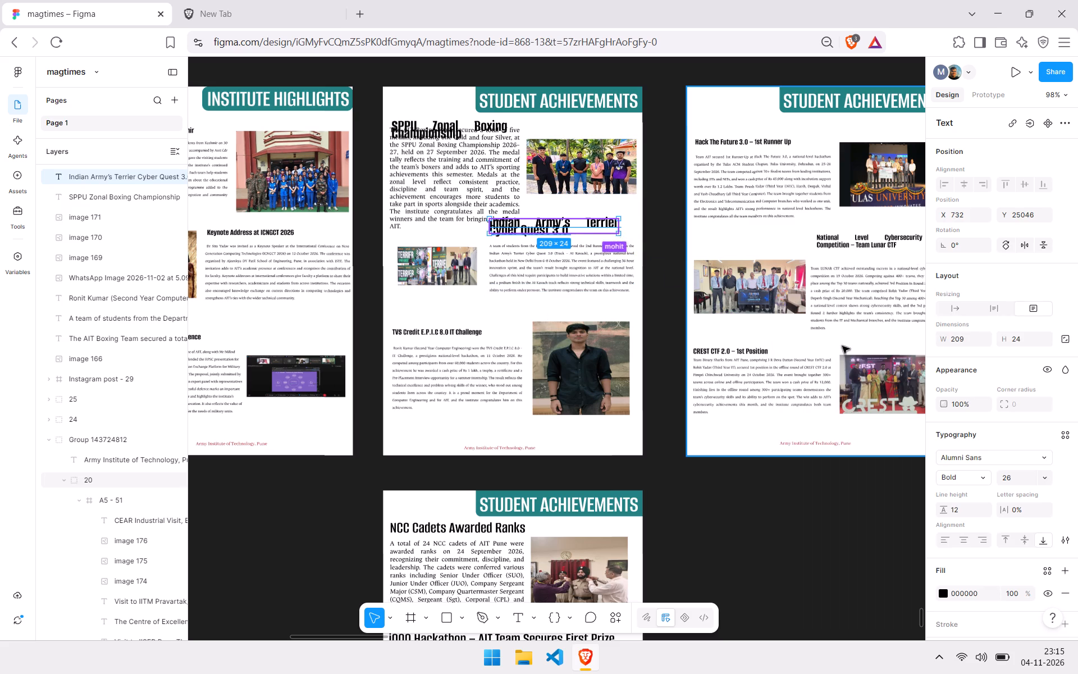
click(962, 508)
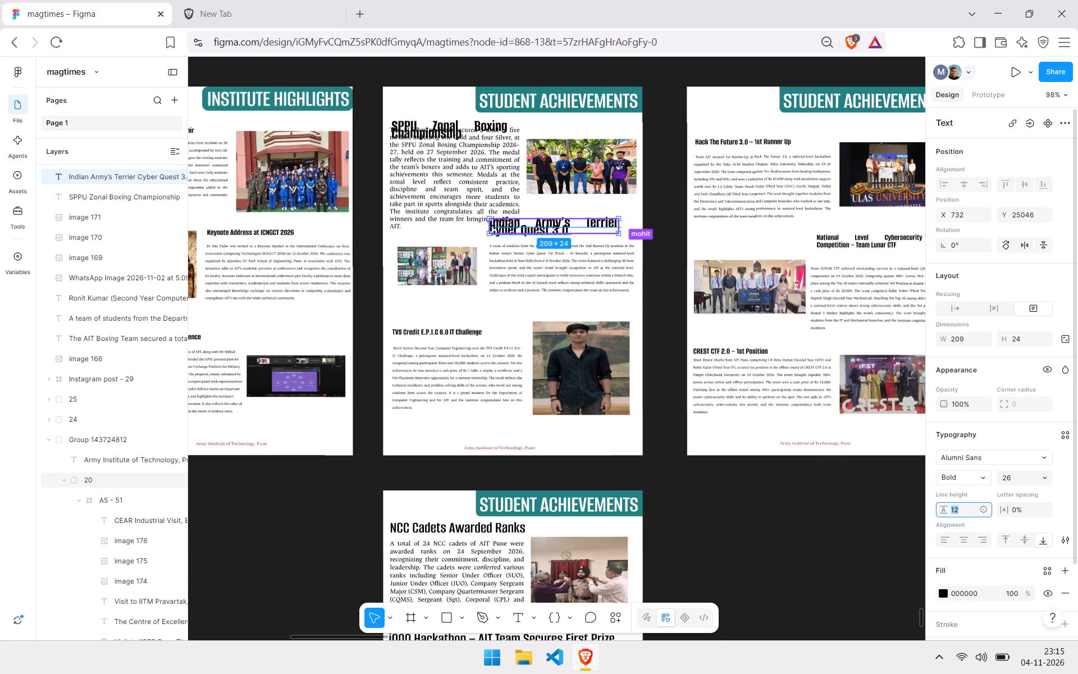
key(Up)
key(Up)
key(Up)
key(Up)
key(Up)
key(Up)
key(Up)
key(Up)
key(Up)
key(Up)
key(Up)
key(Up)
key(Down)
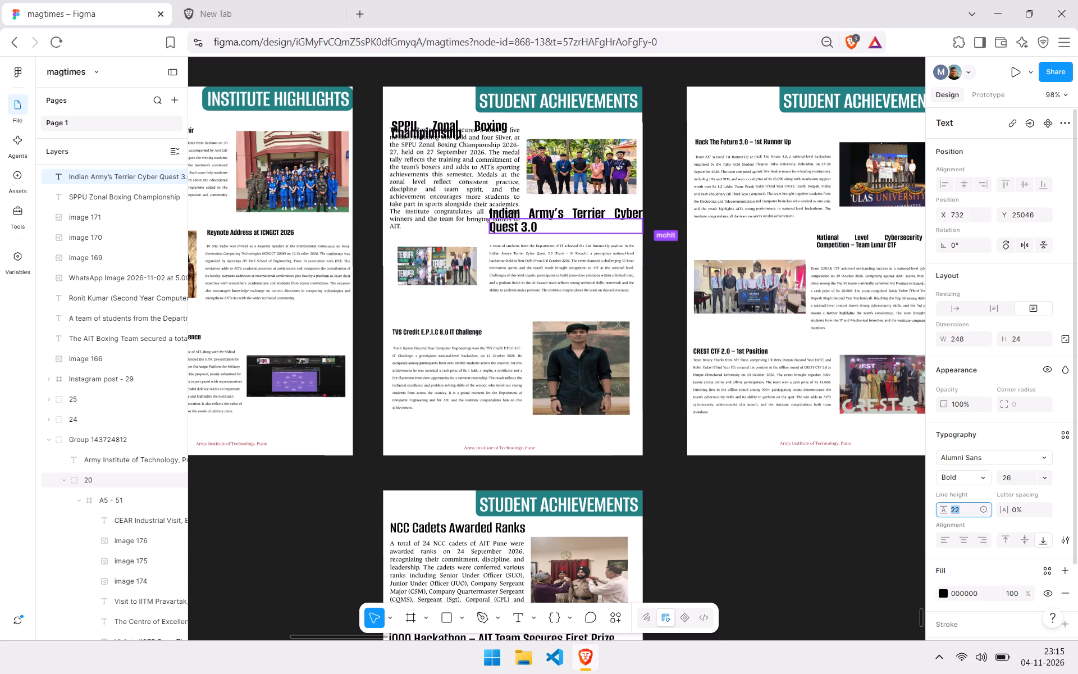
key(Up)
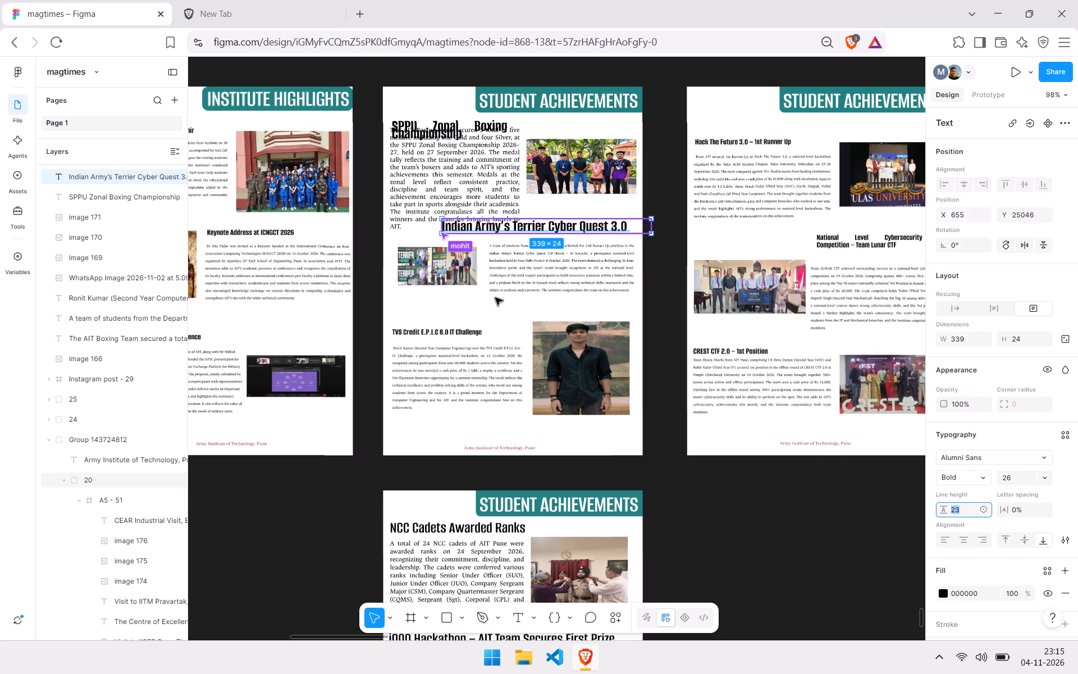
Enlarge the Terrier Cyber Quest photo to about 144 × 69 and place it at about X 575, Y 25104.
drag(442, 278, 440, 292)
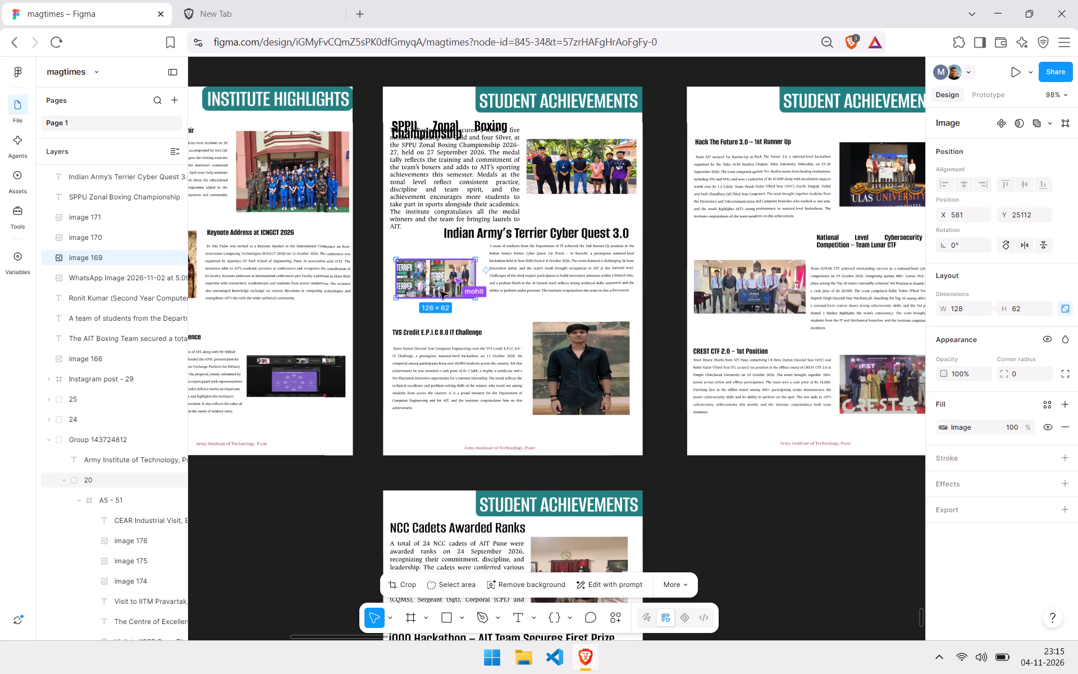
drag(473, 256, 483, 248)
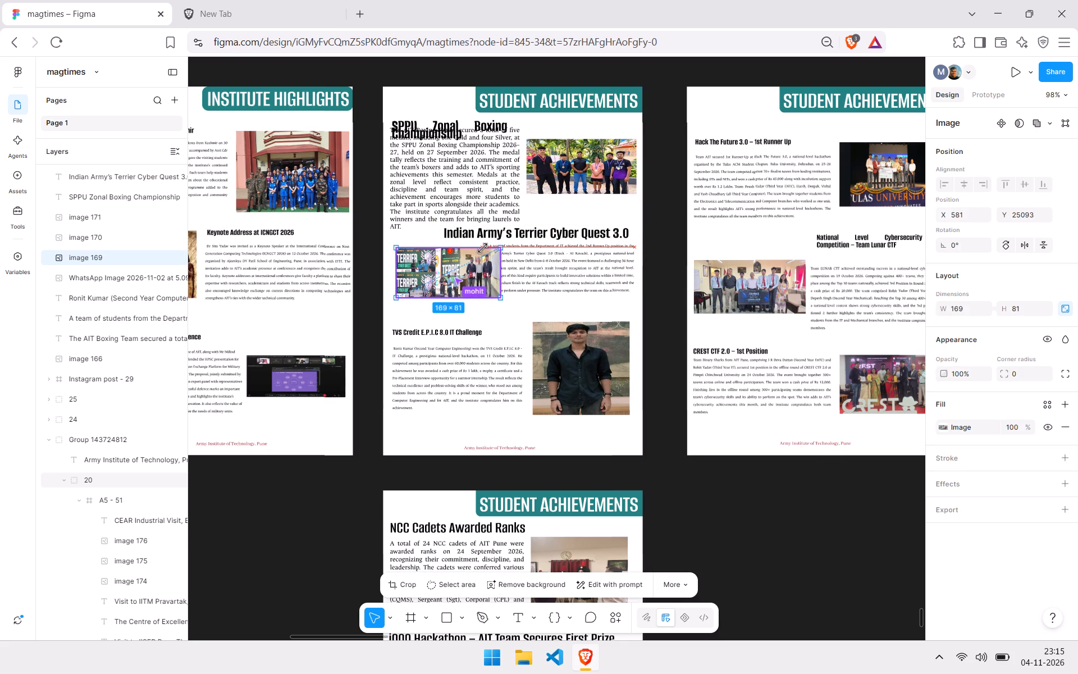
drag(483, 248, 483, 247)
drag(454, 277, 447, 276)
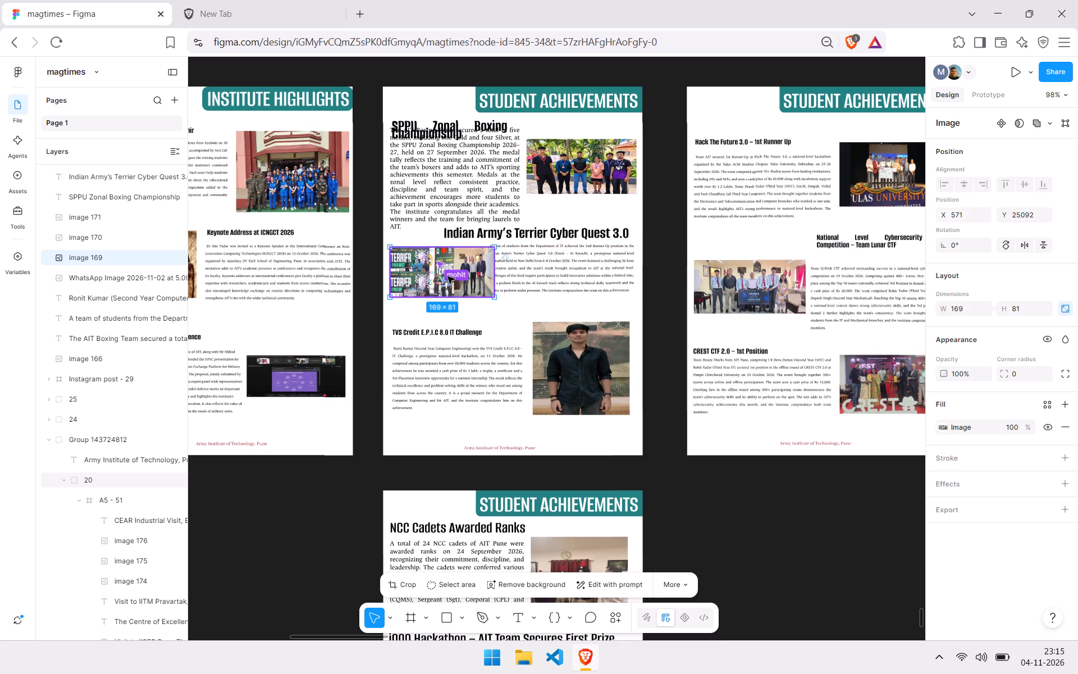
drag(492, 245, 483, 250)
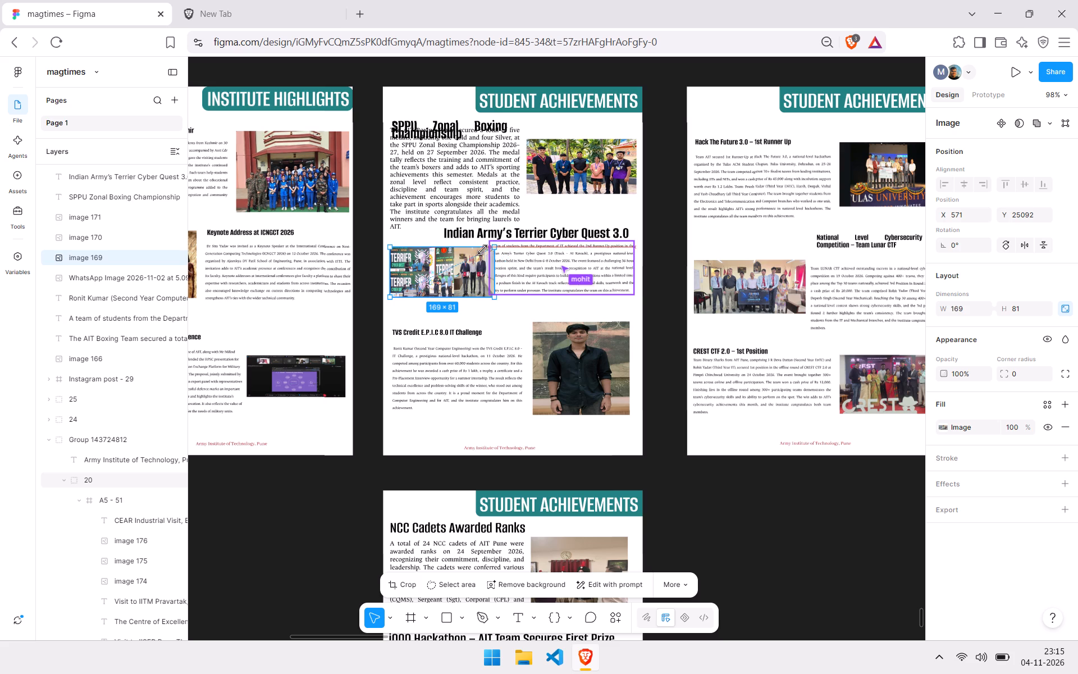
drag(483, 250, 478, 254)
click(455, 280)
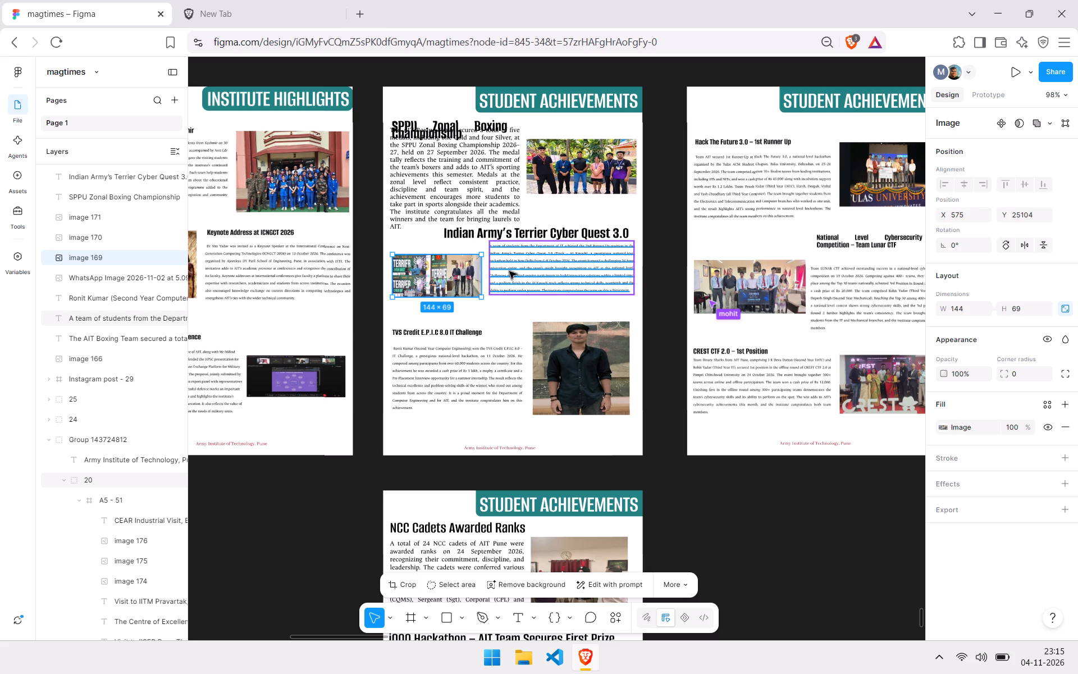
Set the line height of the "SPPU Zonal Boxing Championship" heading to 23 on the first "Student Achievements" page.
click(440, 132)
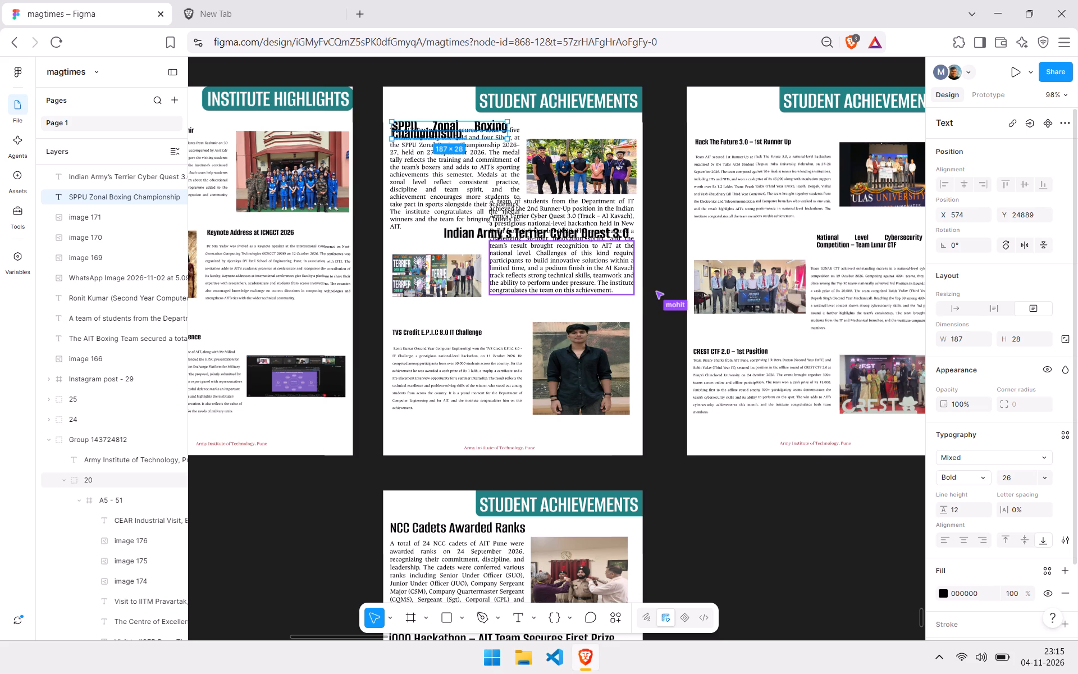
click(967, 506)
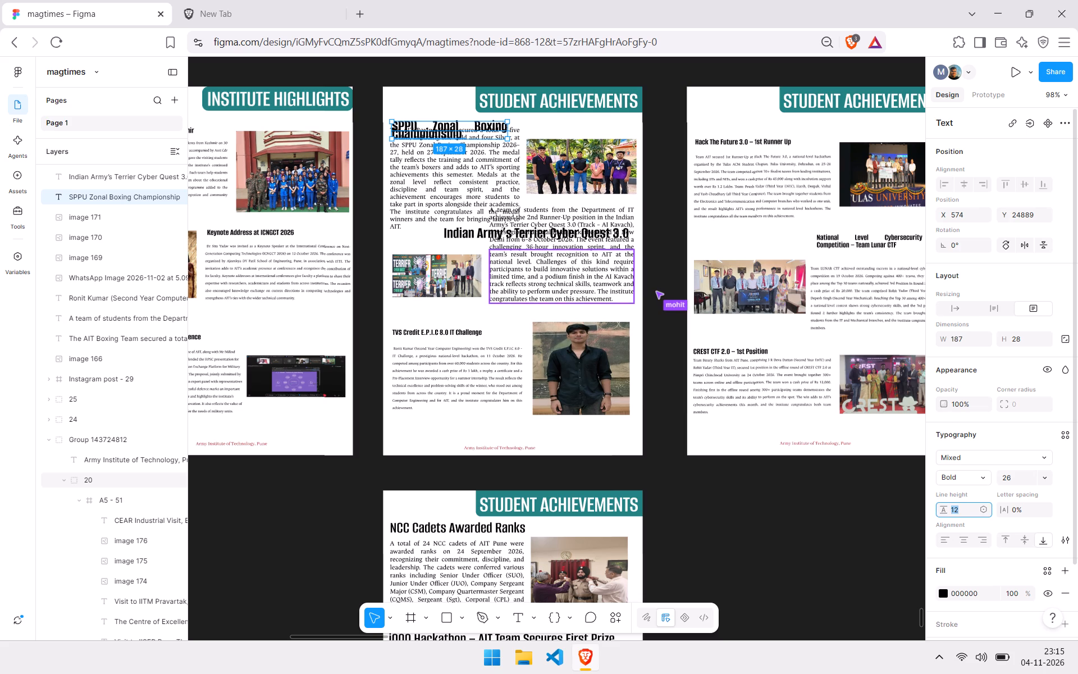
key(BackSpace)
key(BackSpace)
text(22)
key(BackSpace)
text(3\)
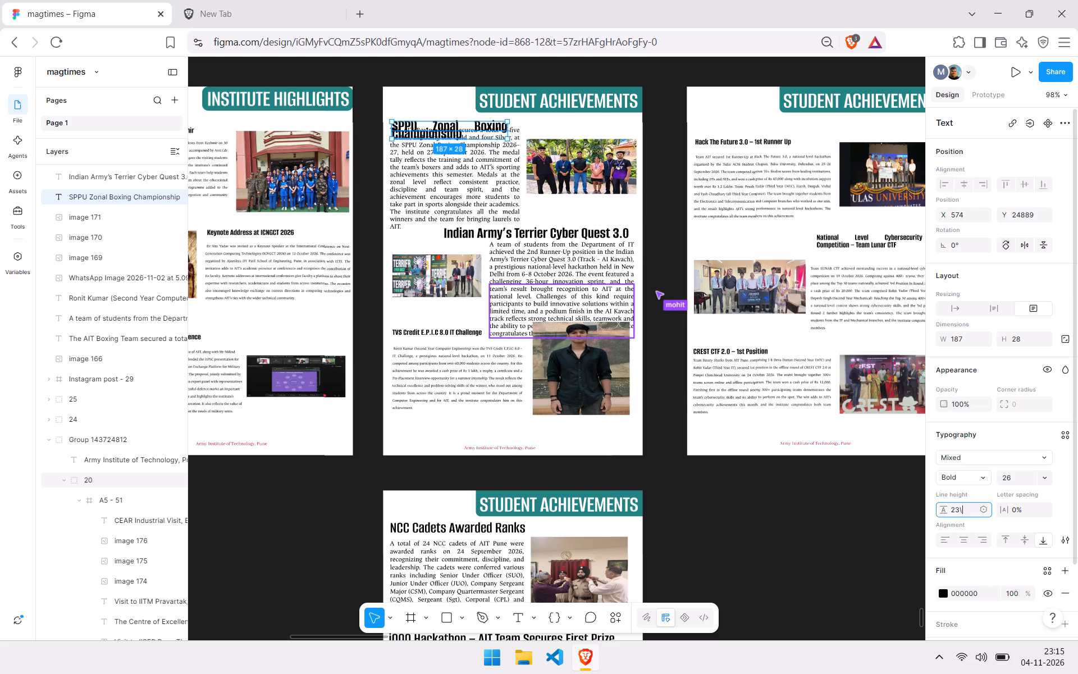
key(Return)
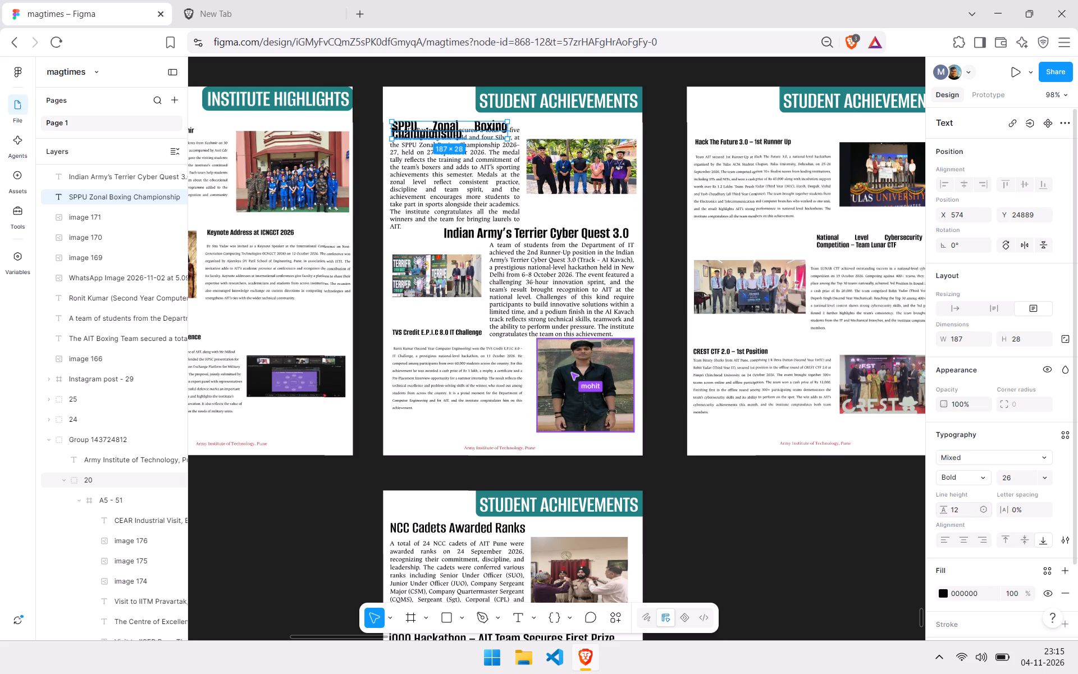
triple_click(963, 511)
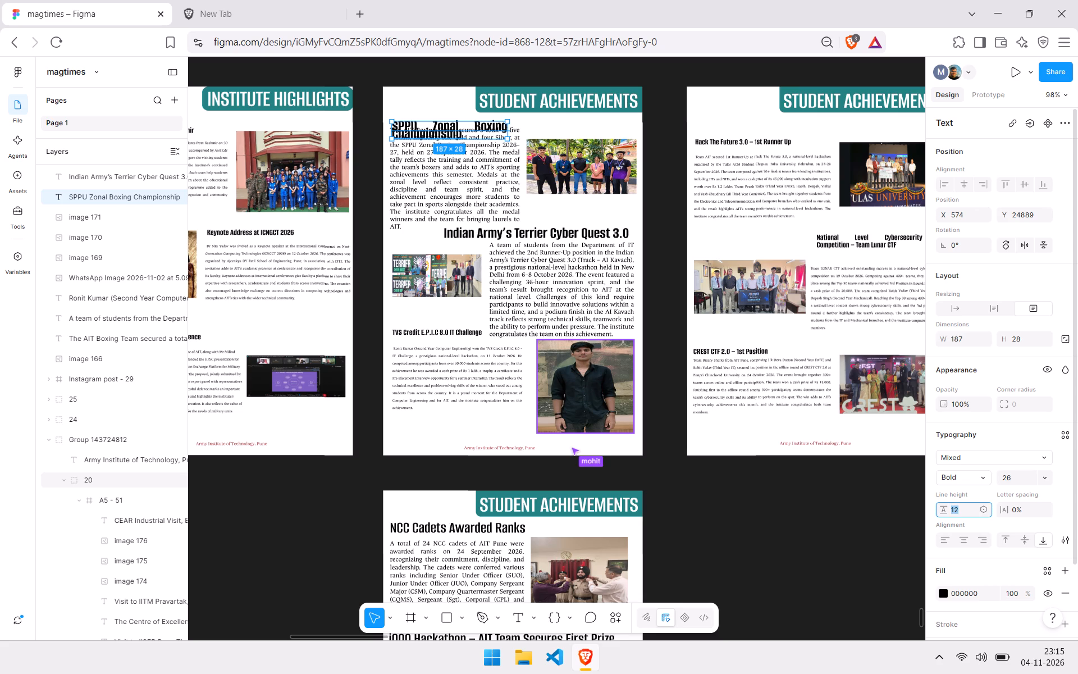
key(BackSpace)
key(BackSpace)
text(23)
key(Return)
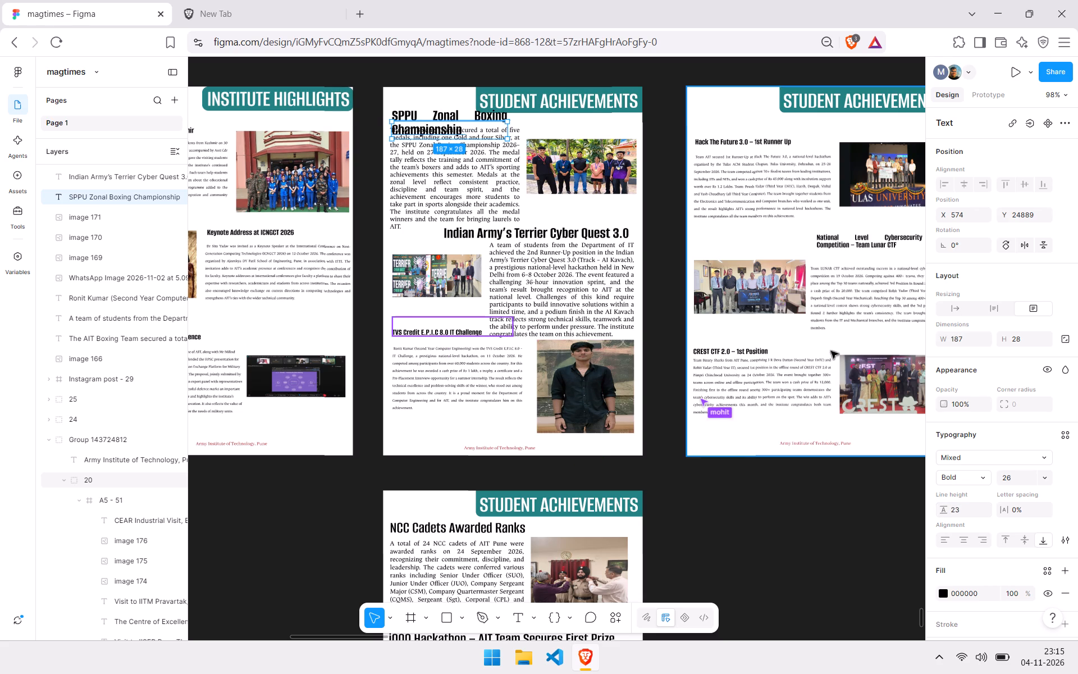
Set the line height of the "SPPU Zonal Boxing Championship" heading to 20.
double_click(956, 507)
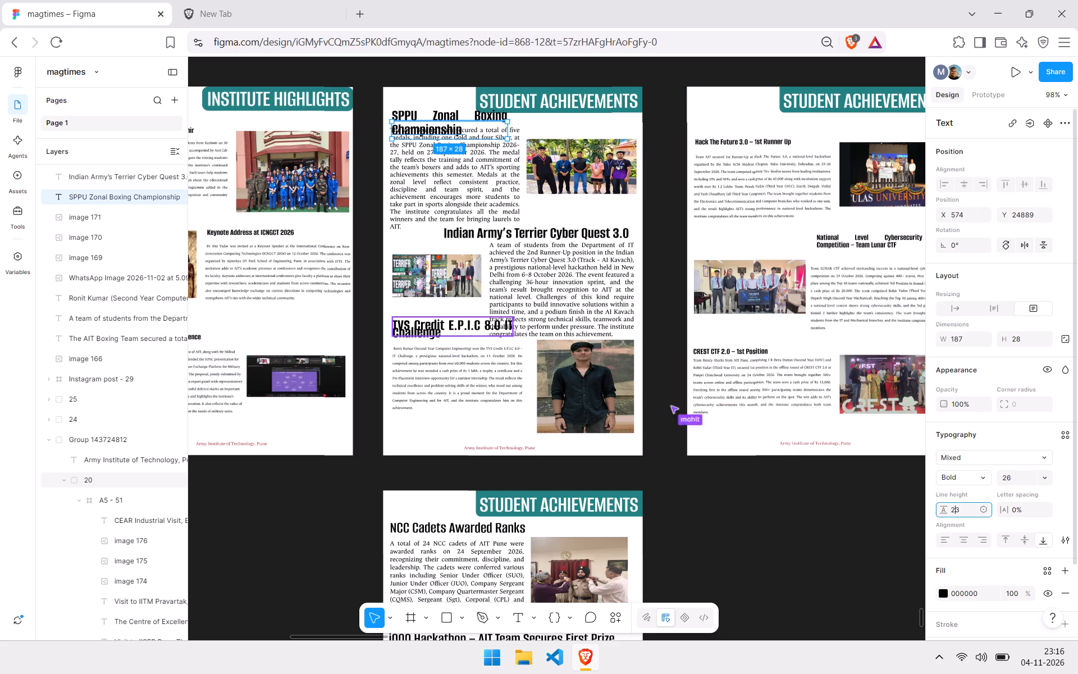
key(BackSpace)
key(BackSpace)
text(20)
key(Return)
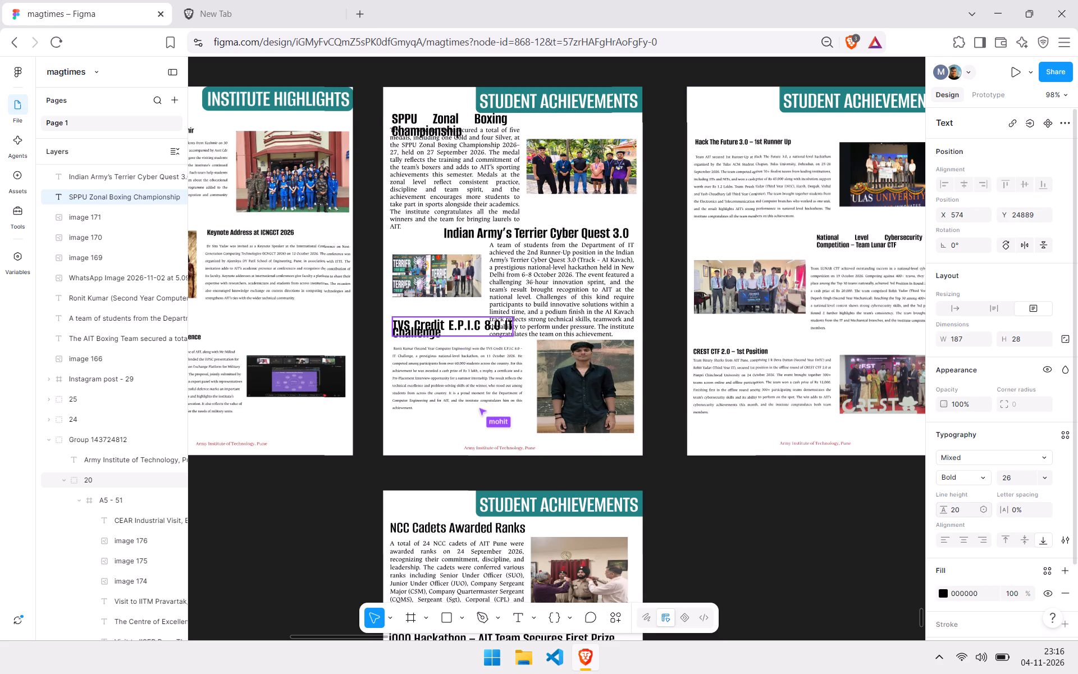
Move the "SPPU Zonal Boxing Championship" heading slightly down to about X 572, Y 24900.
drag(448, 135, 448, 140)
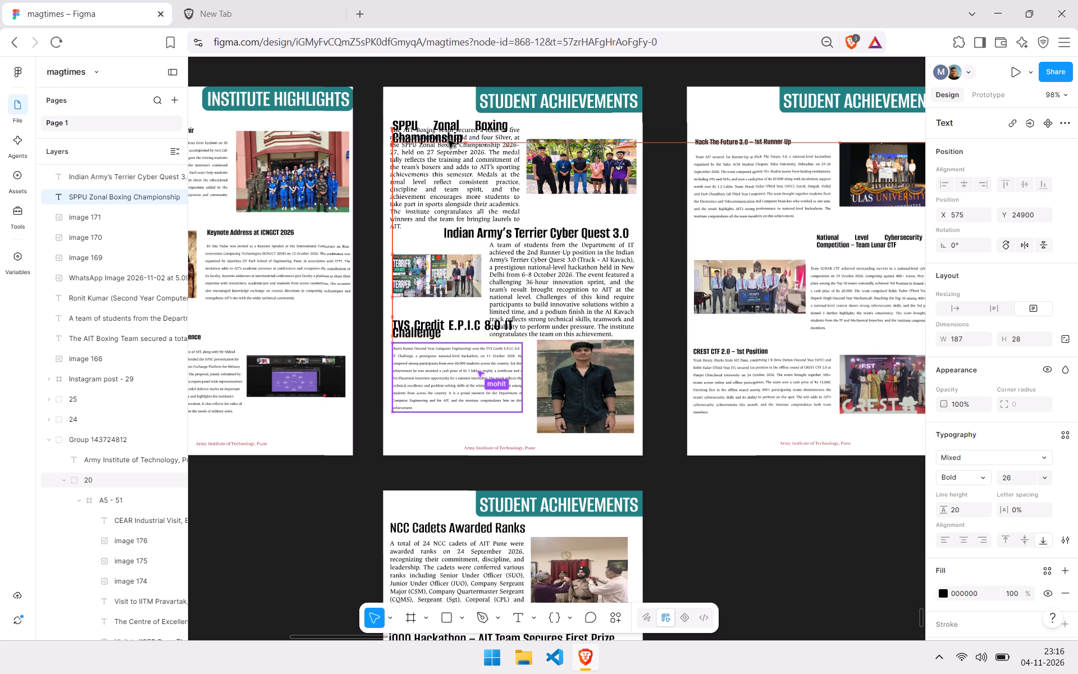
drag(448, 140, 447, 140)
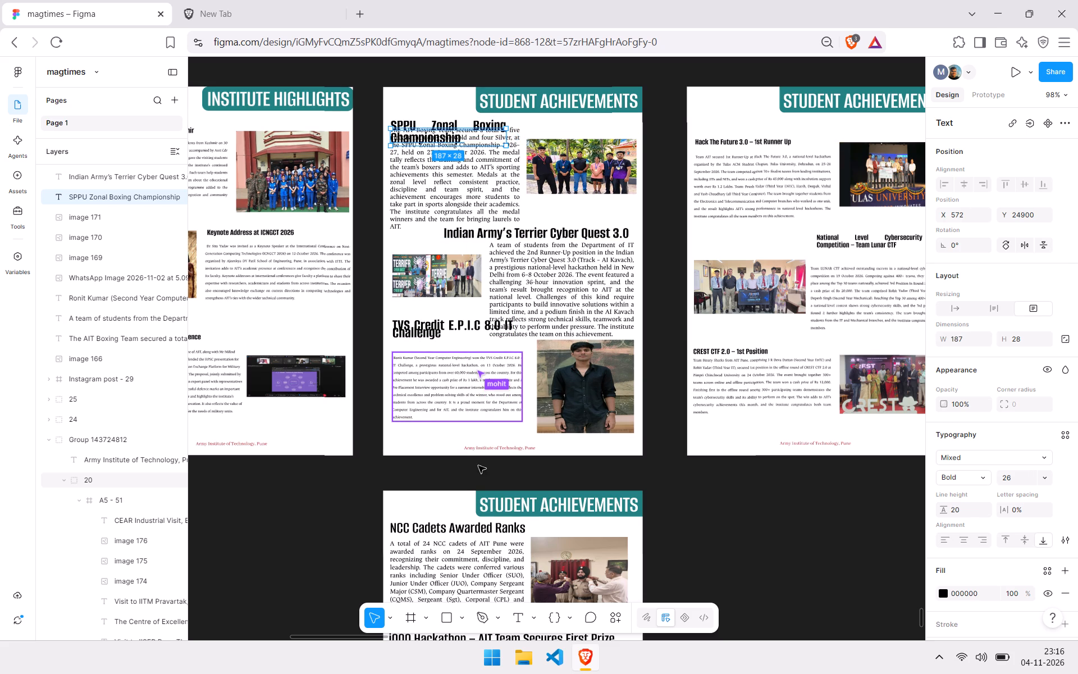
Load chat.com in the empty browser tab, then return to the magtimes Figma file.
click(237, 0)
text(chat.com)
key(Return)
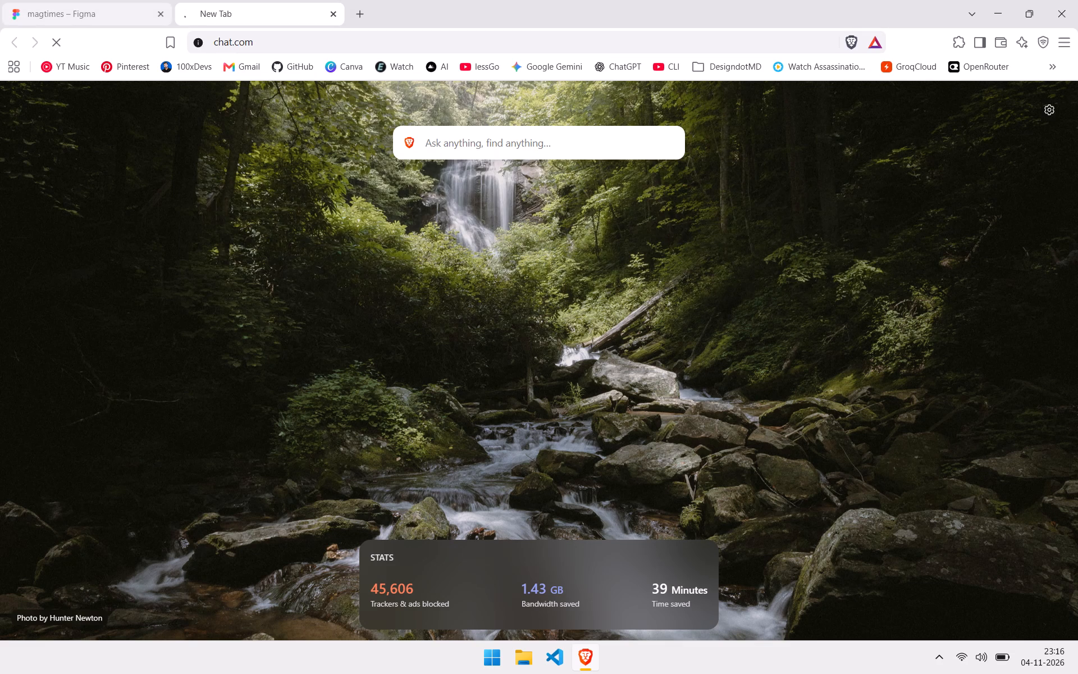
click(150, 1)
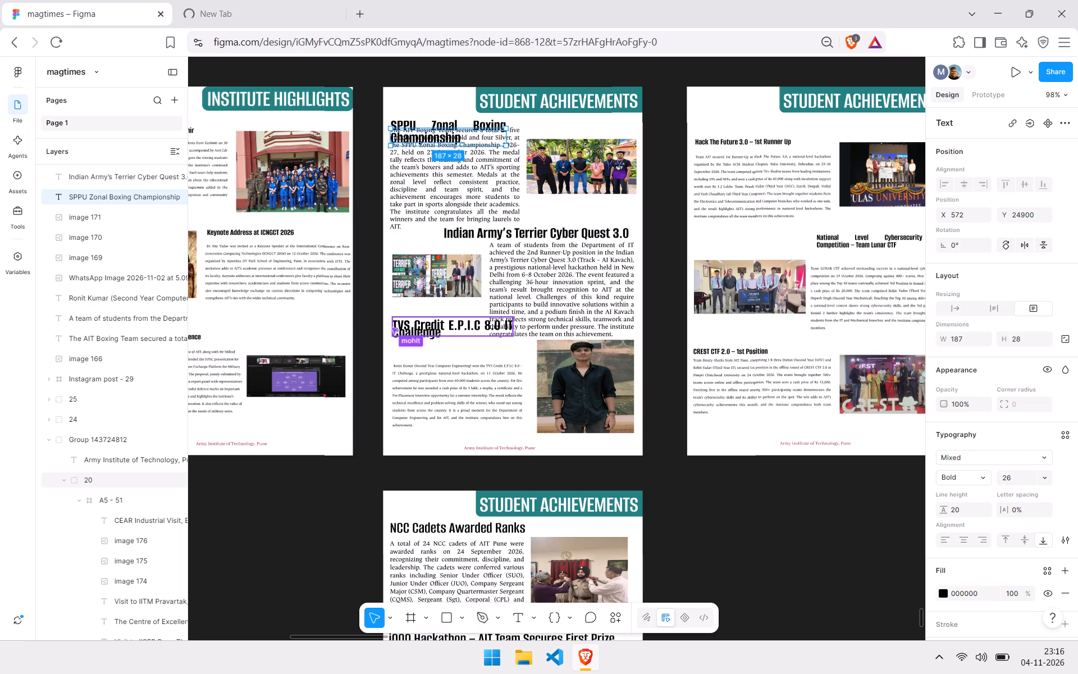
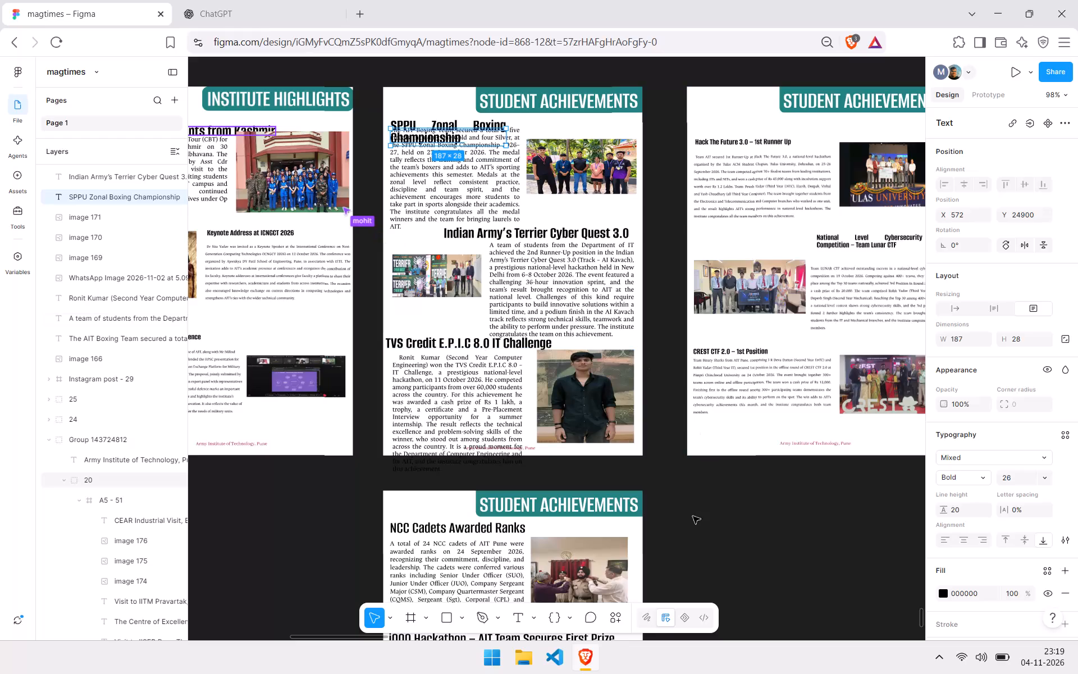
Nudge the teal banner rectangle behind the "INSTITUTE HIGHLIGHTS" title rightward to X 182.
scroll(664, 442, down, 2)
scroll(664, 442, up, 2)
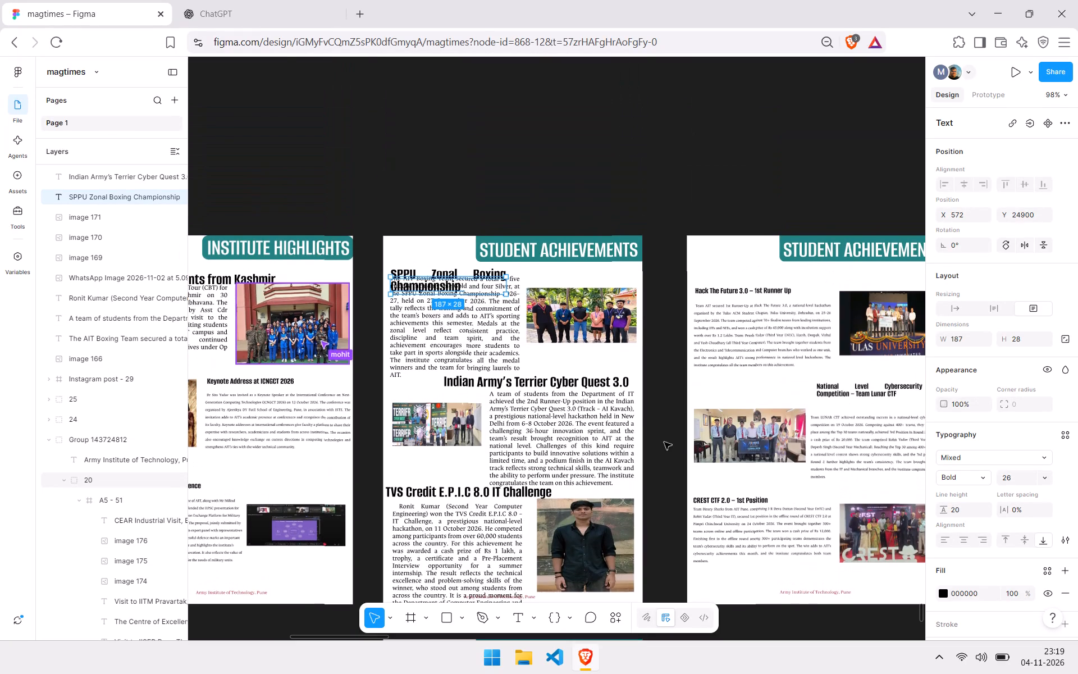
scroll(559, 400, down, 1)
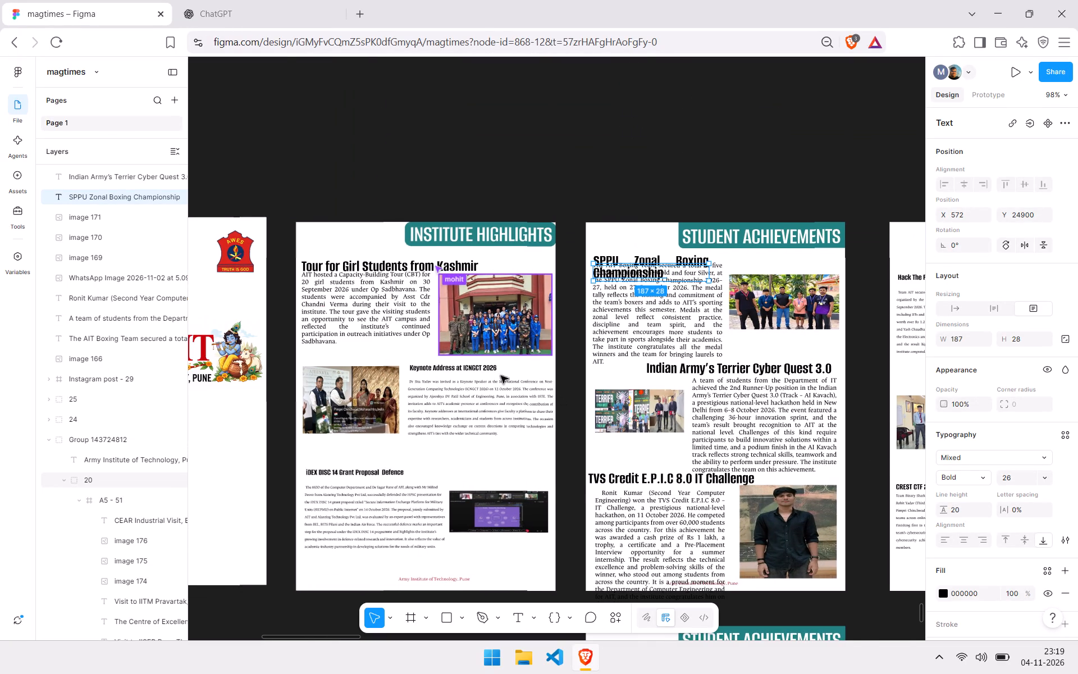
double_click(376, 320)
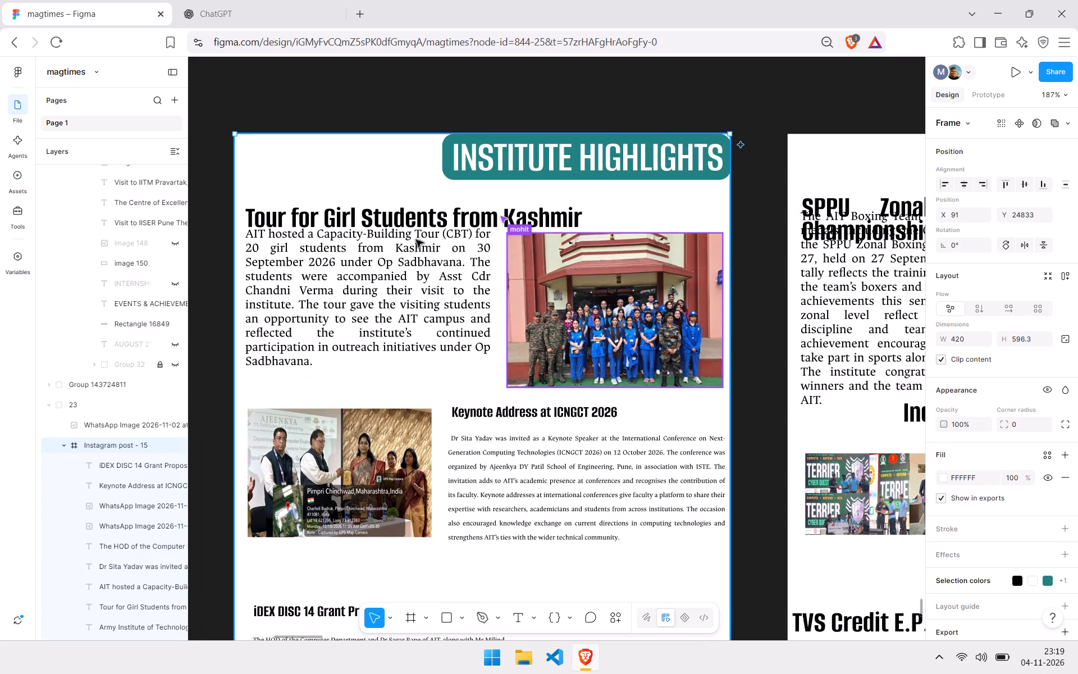
triple_click(405, 219)
click(509, 164)
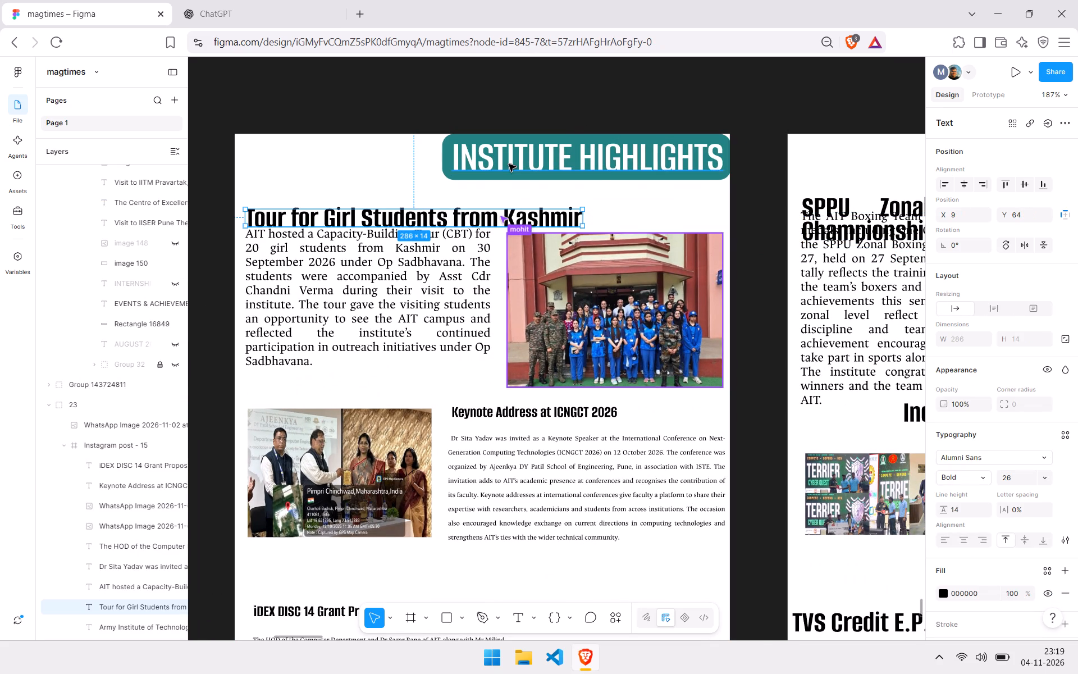
click(477, 178)
click(450, 177)
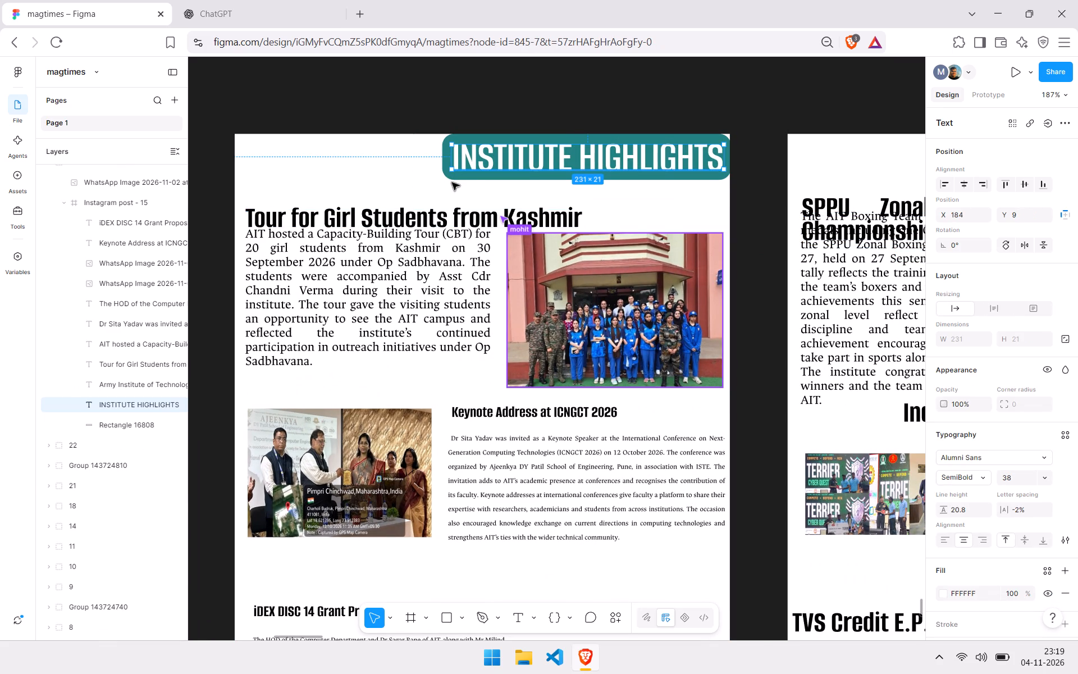
click(452, 183)
click(441, 180)
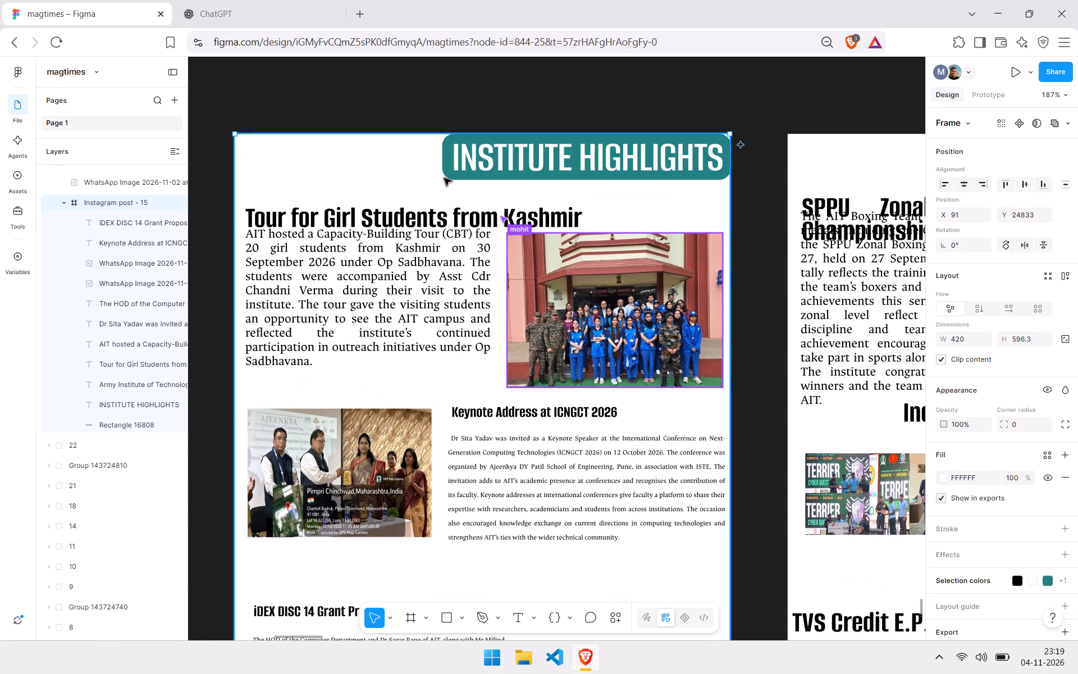
double_click(447, 178)
key(Right)
key(Right)
key(Right)
key(Right)
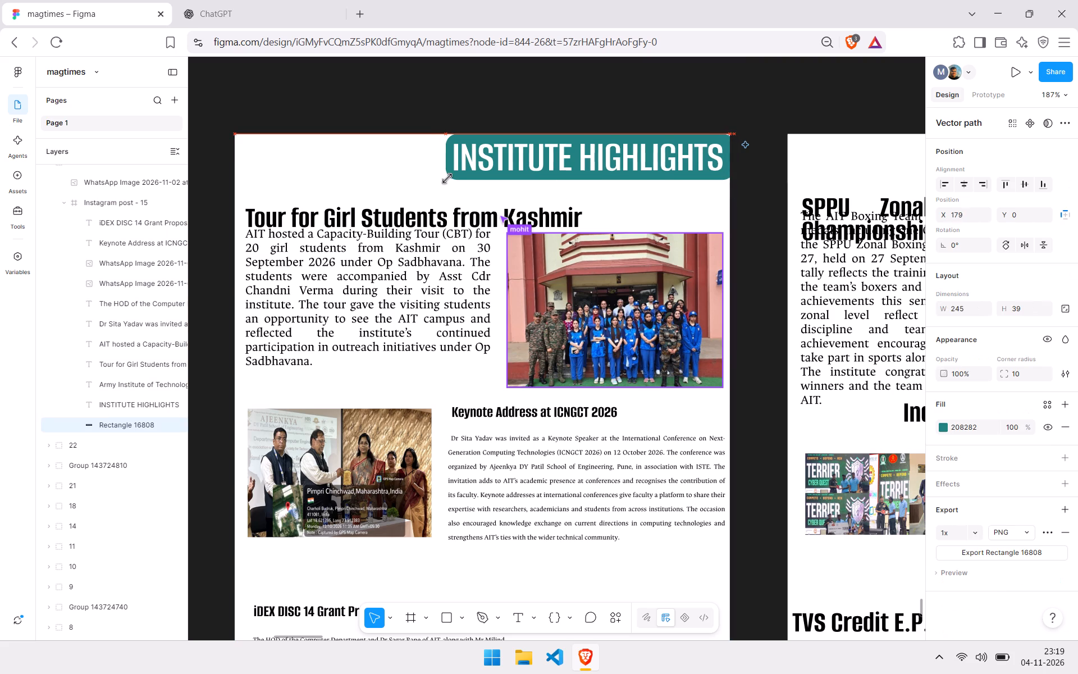
key(Right)
key(Right)
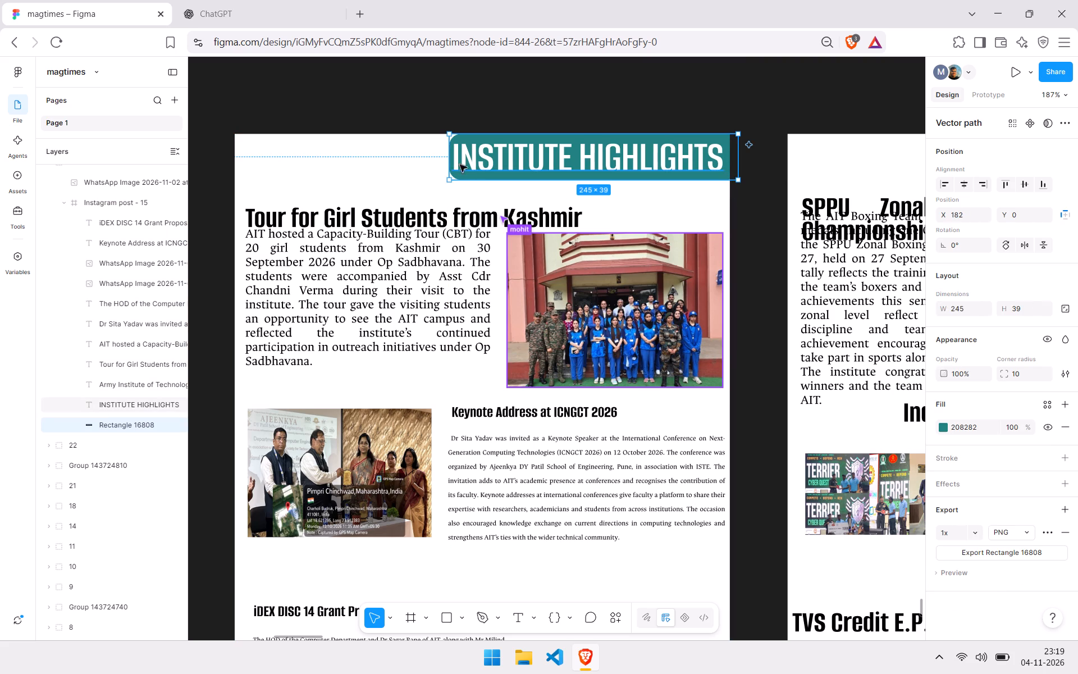
Extend the left edge of the "INSTITUTE HIGHLIGHTS" banner rectangle outward to a width of about 260.
drag(447, 158, 435, 158)
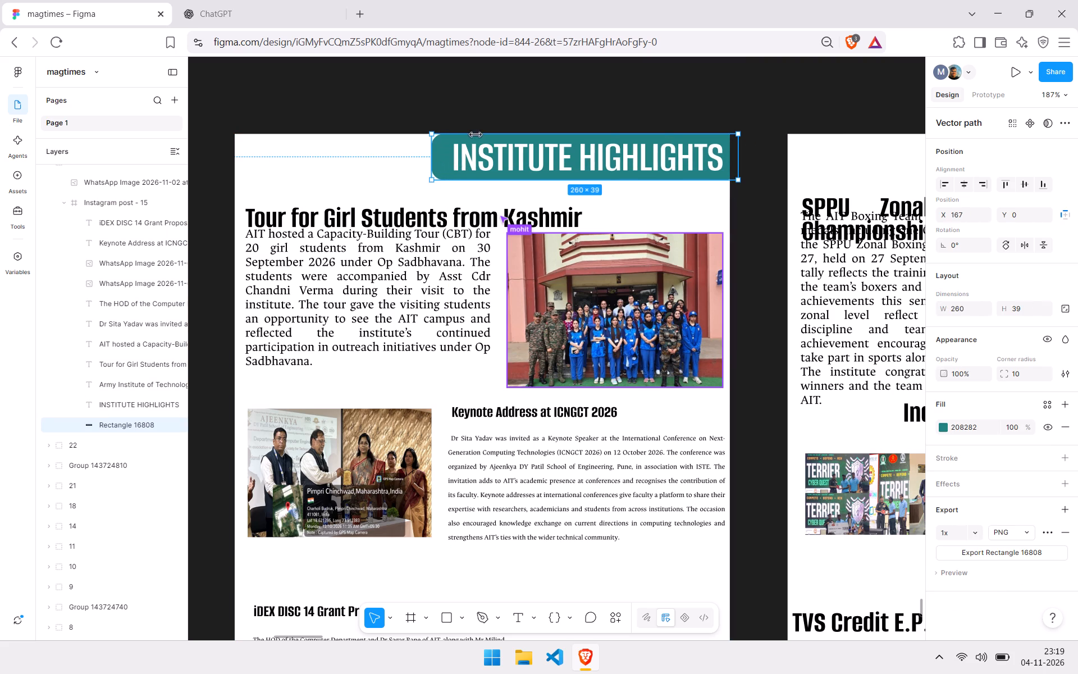
click(537, 102)
scroll(537, 102, left, 1)
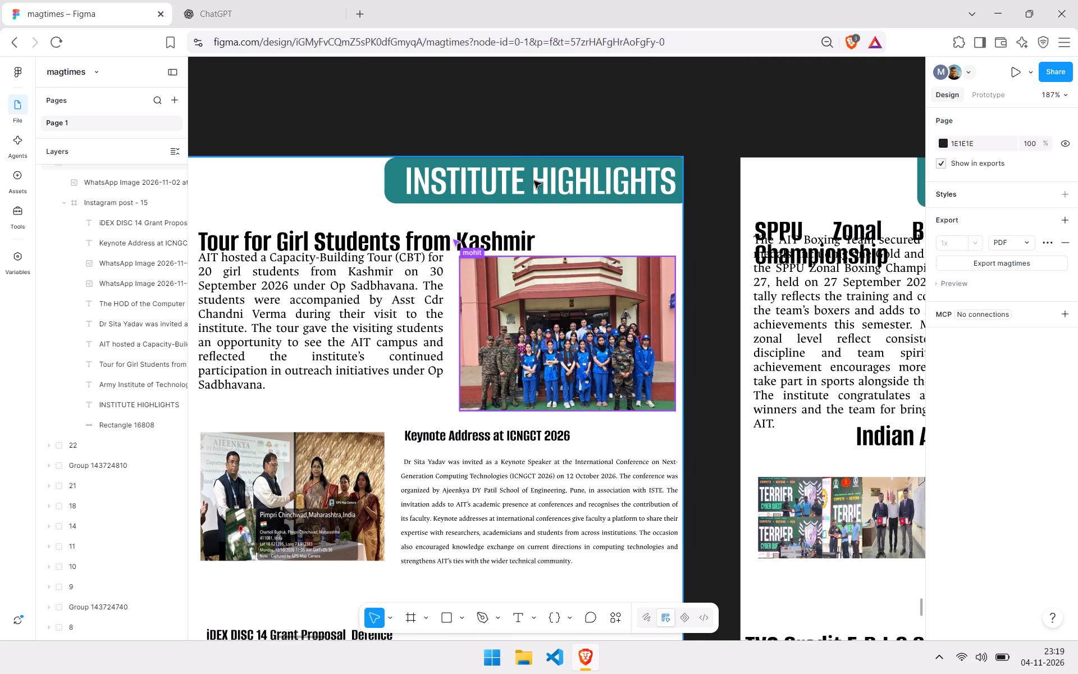
scroll(534, 181, right, 4)
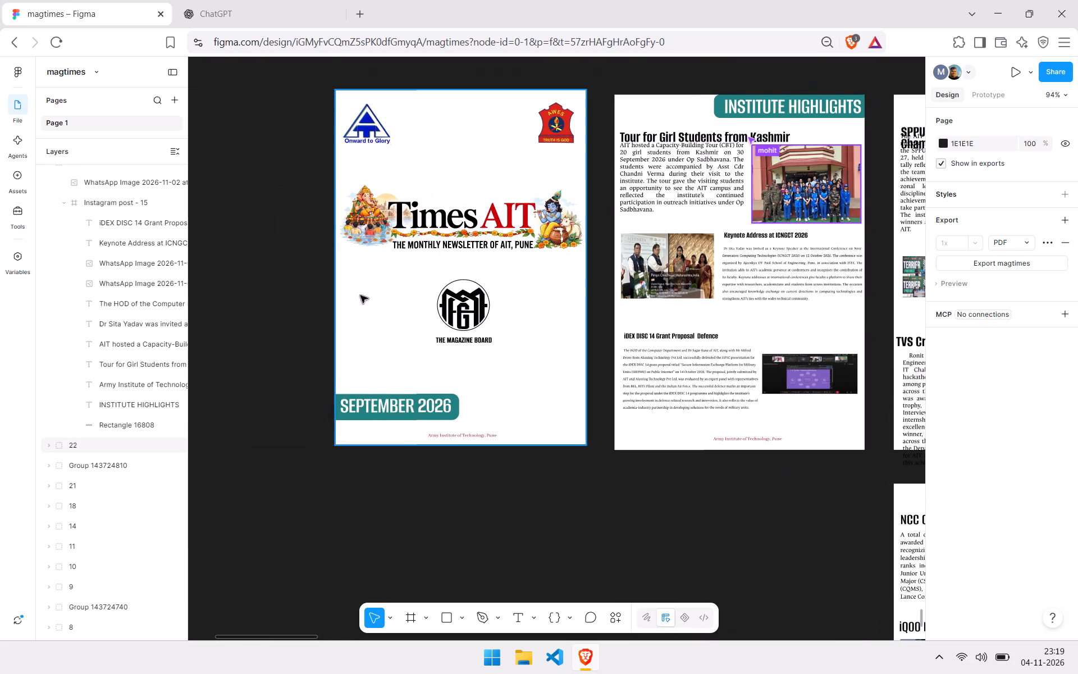
scroll(504, 236, up, 1)
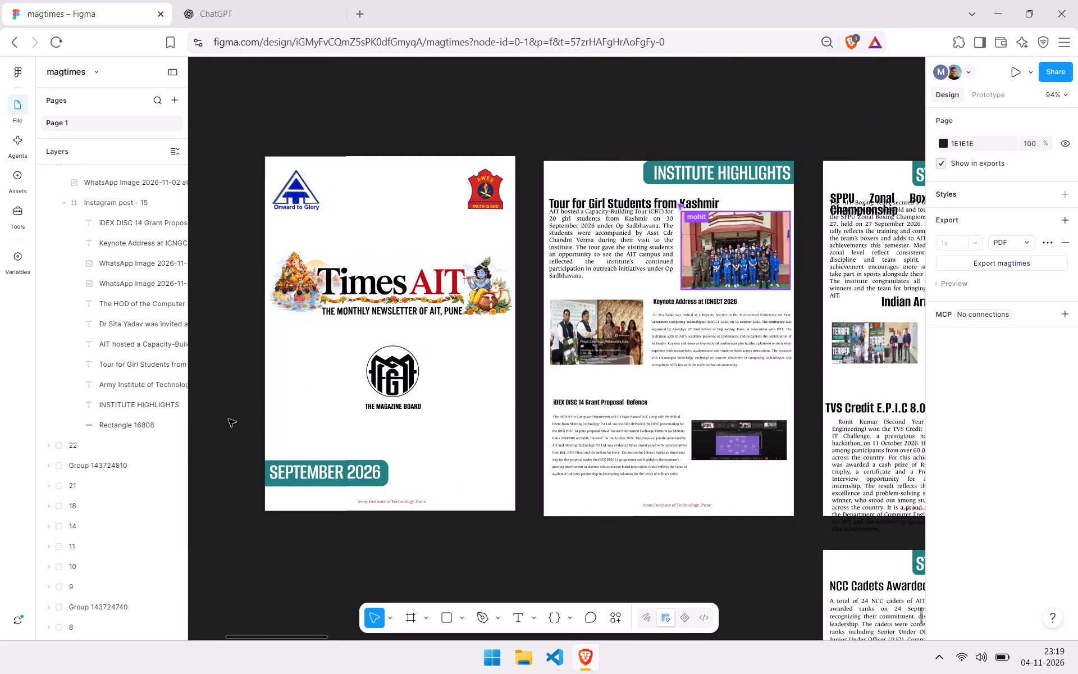
triple_click(429, 285)
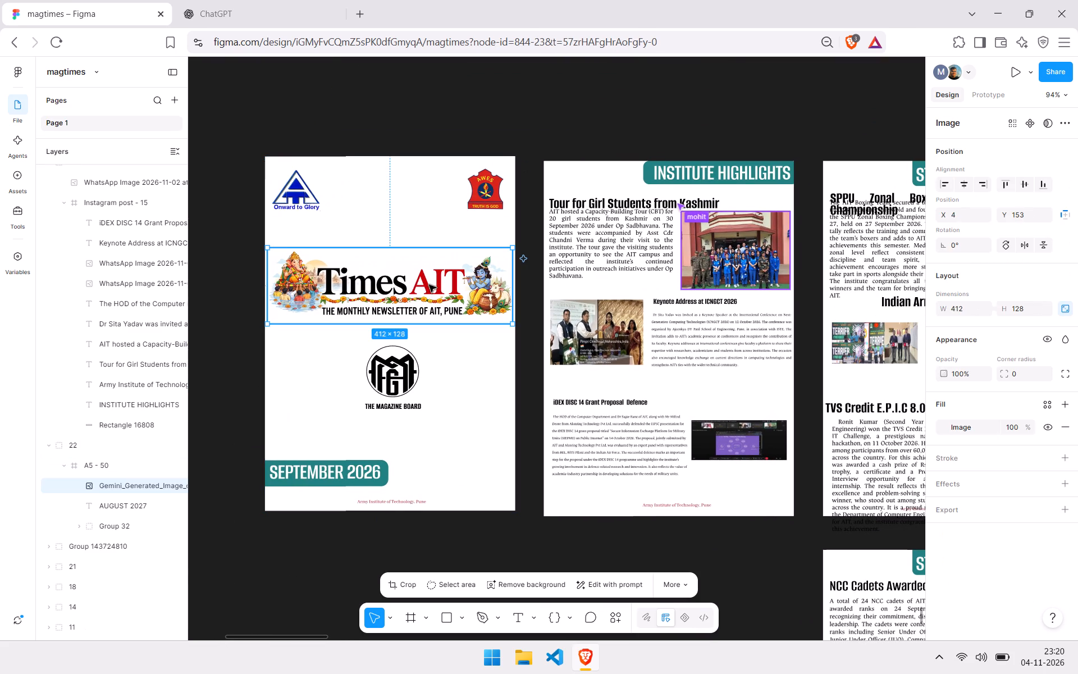
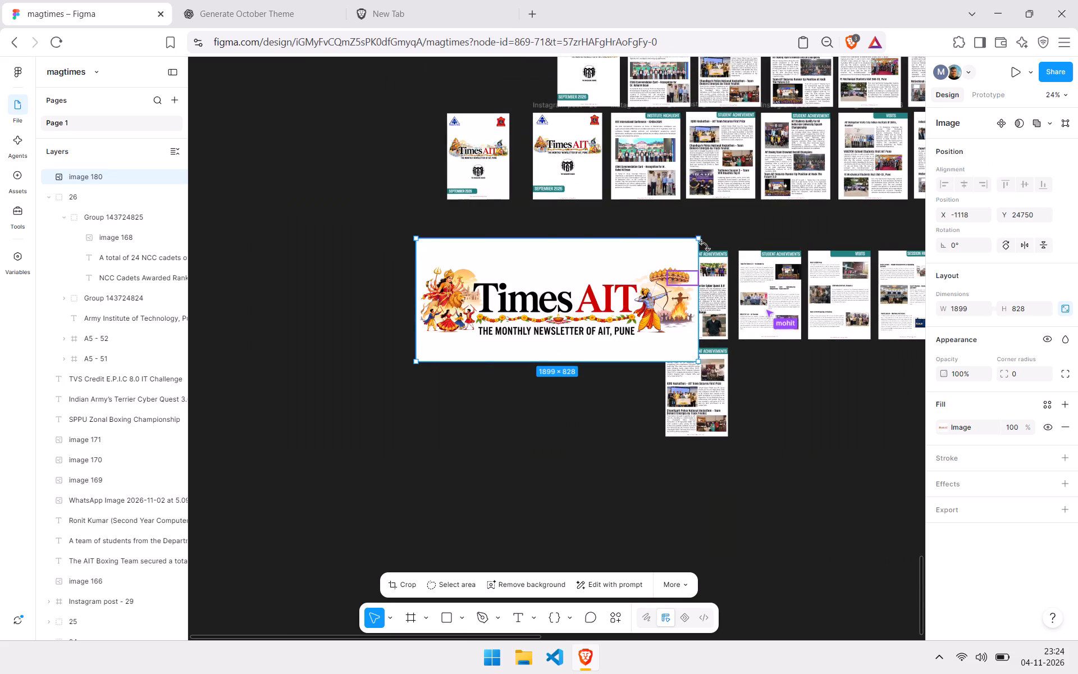
drag(703, 243, 433, 366)
drag(433, 366, 435, 352)
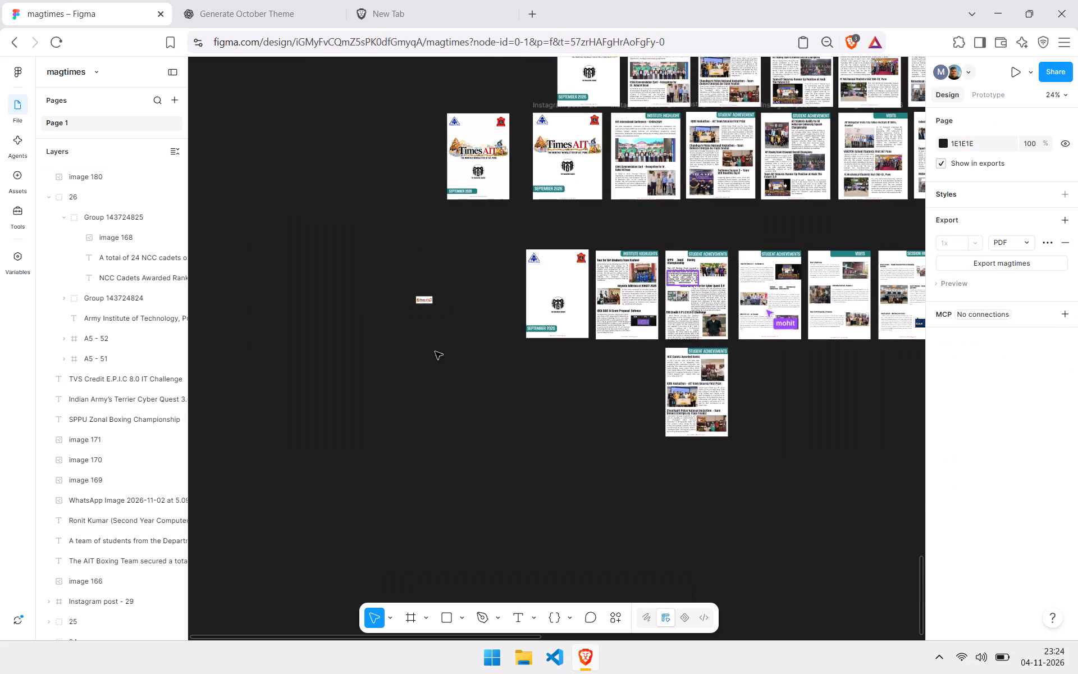
drag(435, 352, 437, 317)
drag(401, 253, 867, 173)
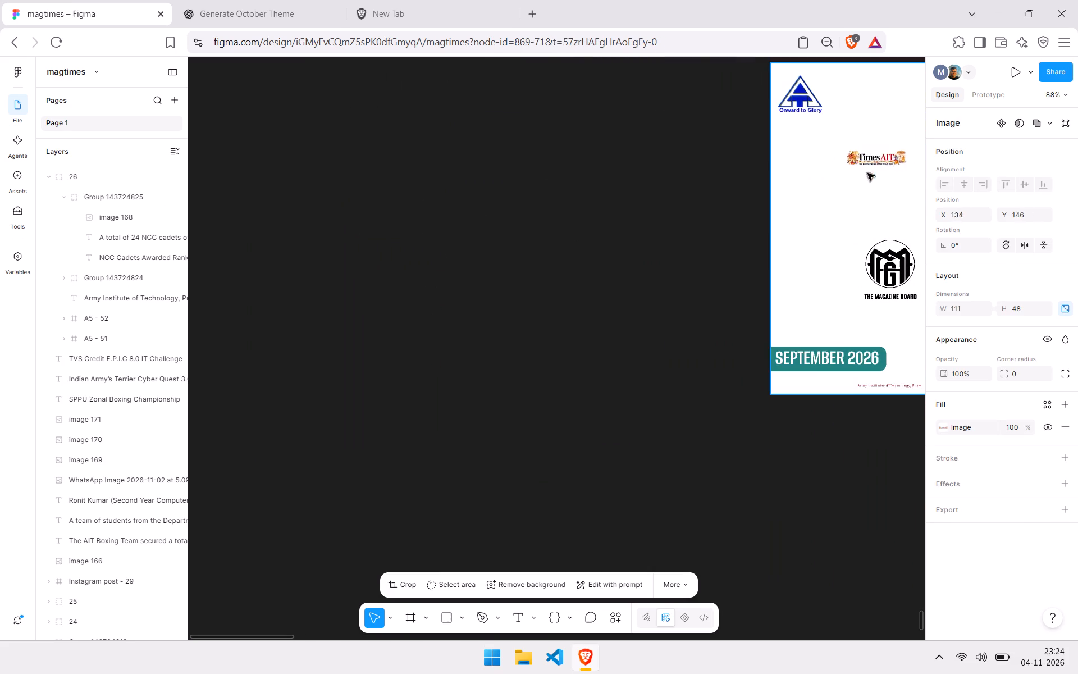
drag(867, 173, 858, 178)
Enlarge the masthead to about 504 × 220 and position it between the top logos and the Magazine Board logo.
scroll(858, 178, left, 1)
drag(805, 163, 988, 162)
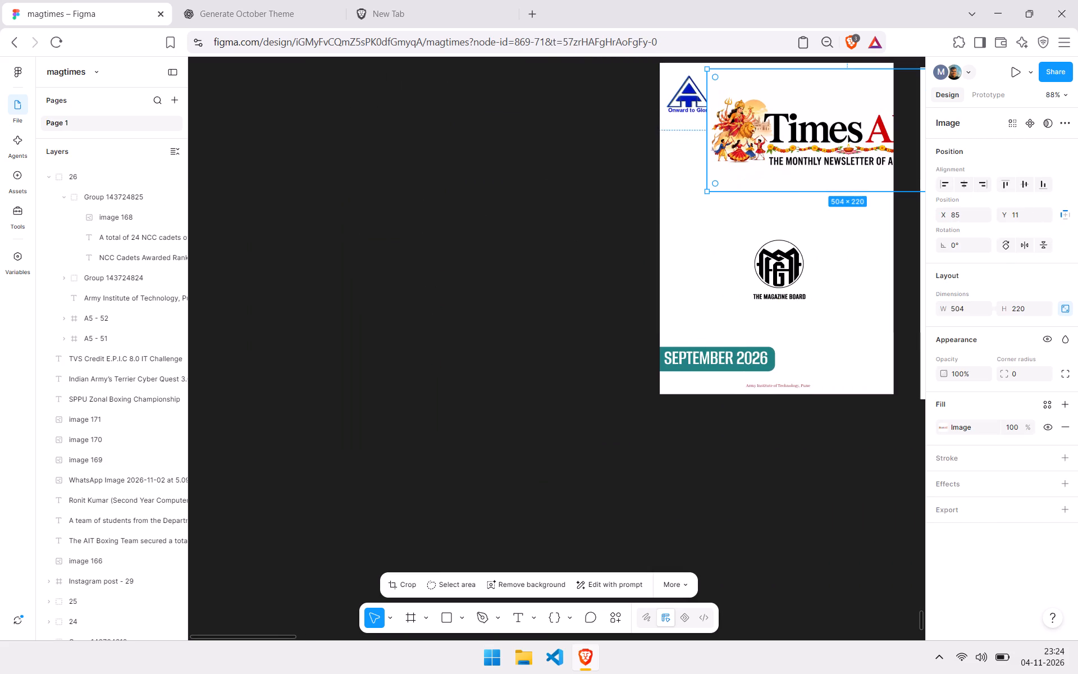
drag(802, 147, 728, 206)
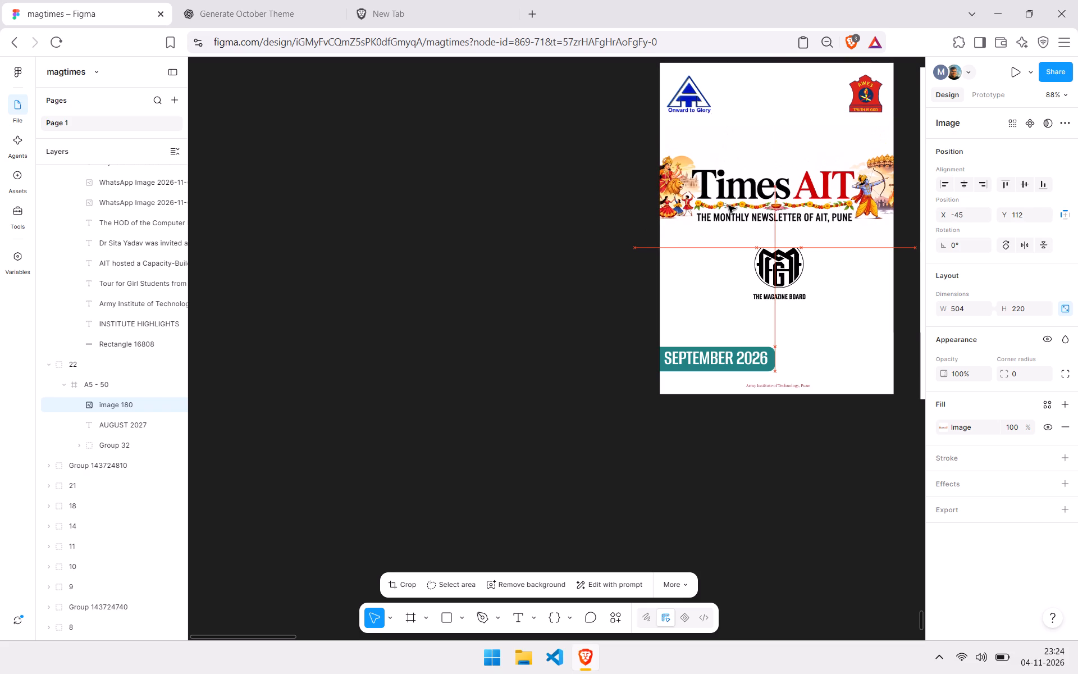
drag(728, 206, 730, 205)
Scale the masthead down proportionally to about 426 × 185 so its artwork fits the cover's width.
drag(635, 124, 646, 133)
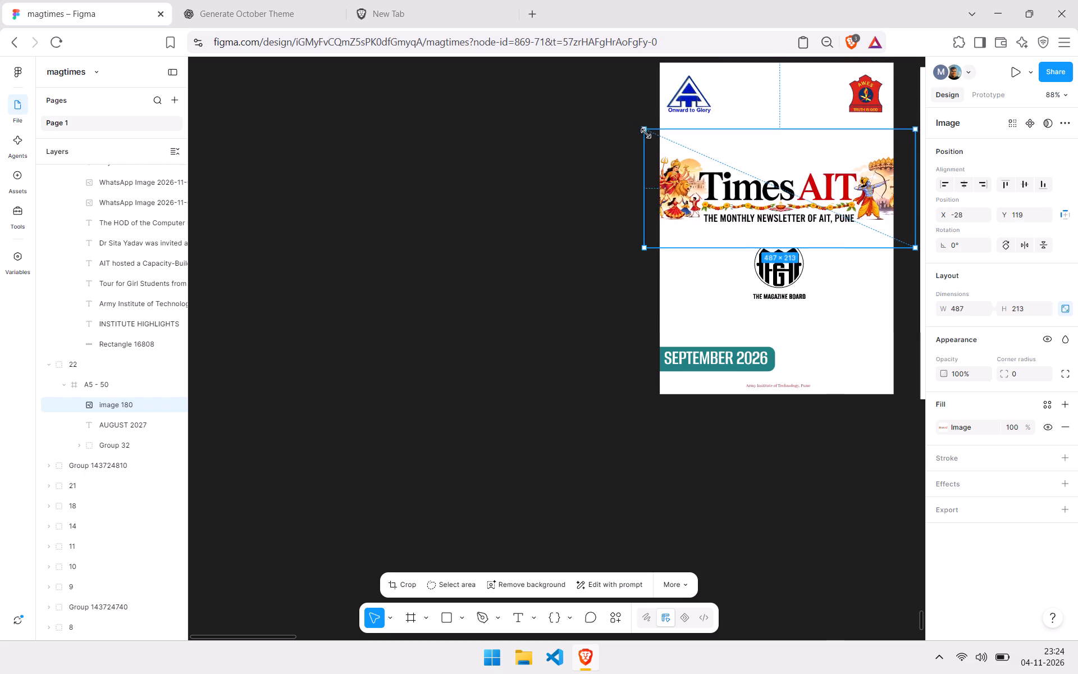
drag(646, 133, 664, 143)
key(Left)
key(Left)
key(Left)
key(Left)
key(Left)
key(Left)
key(Left)
key(Left)
key(Left)
key(Left)
key(Left)
key(Left)
key(Left)
key(Left)
key(Left)
key(Left)
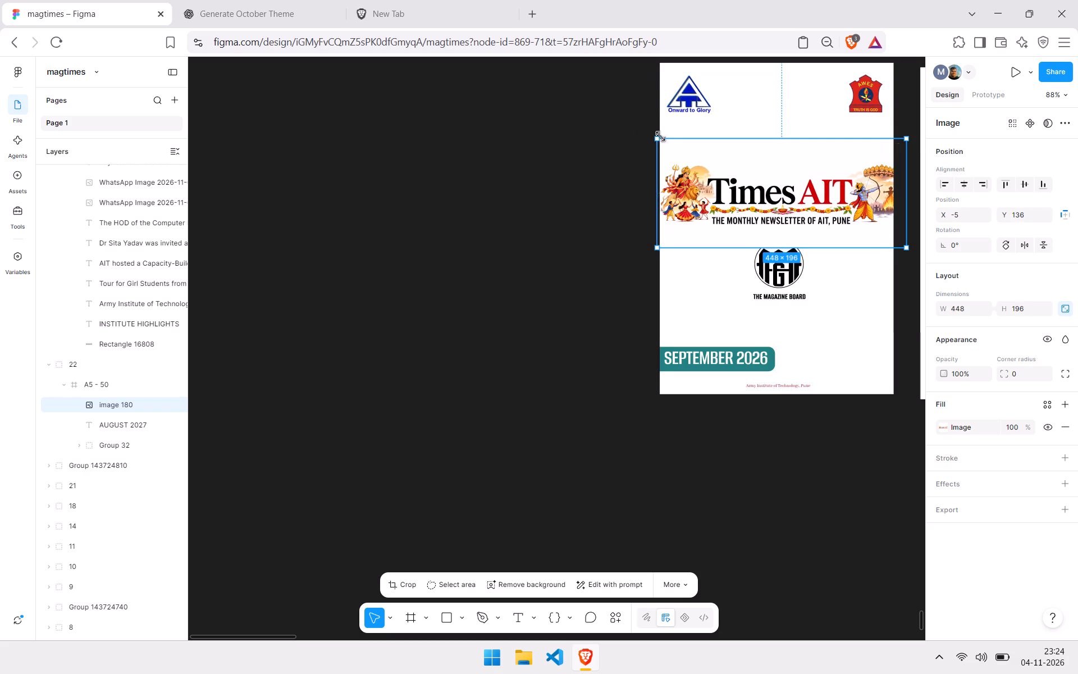
drag(658, 138, 670, 149)
Nudge the masthead left and up on the cover to X -2, Y 126.
key(Left)
key(Left)
key(Left)
key(Left)
key(Left)
key(Left)
key(Left)
key(Left)
key(Left)
key(Left)
key(Left)
key(Left)
key(Left)
key(Left)
key(Left)
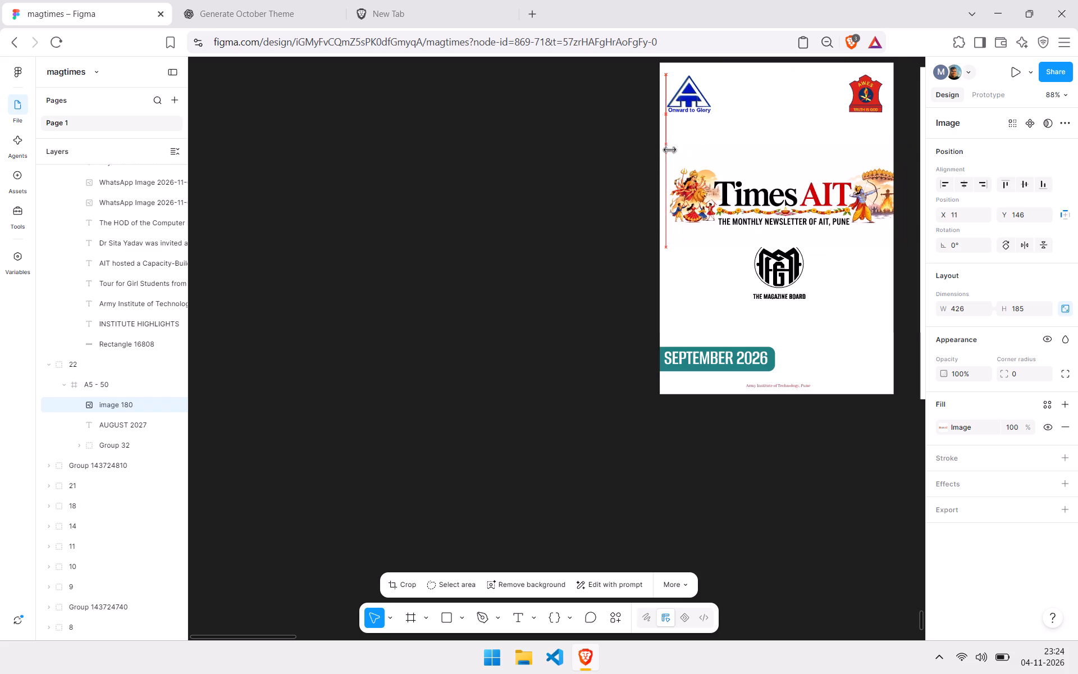
key(Left)
key(Up)
key(Up)
key(Left)
key(Left)
key(Up)
key(Left)
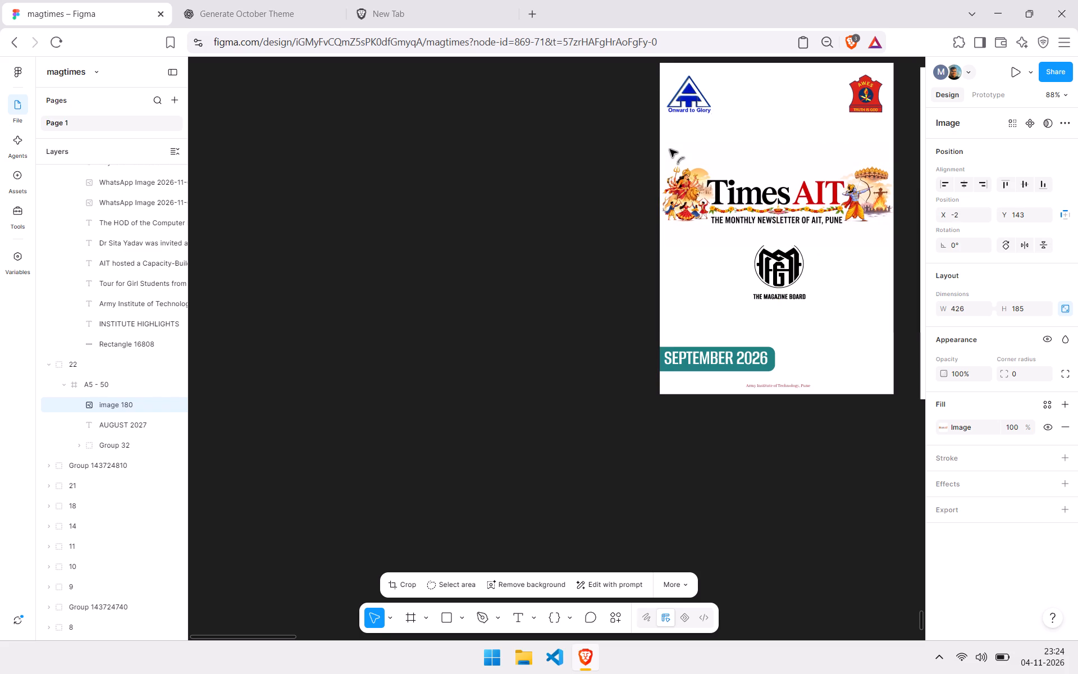
key(Up)
key(Up)
key(Up)
key(Up)
key(Up)
key(Up)
key(Up)
key(Up)
key(Up)
key(Up)
key(Up)
key(Up)
key(Up)
key(Up)
key(Up)
key(Up)
key(Up)
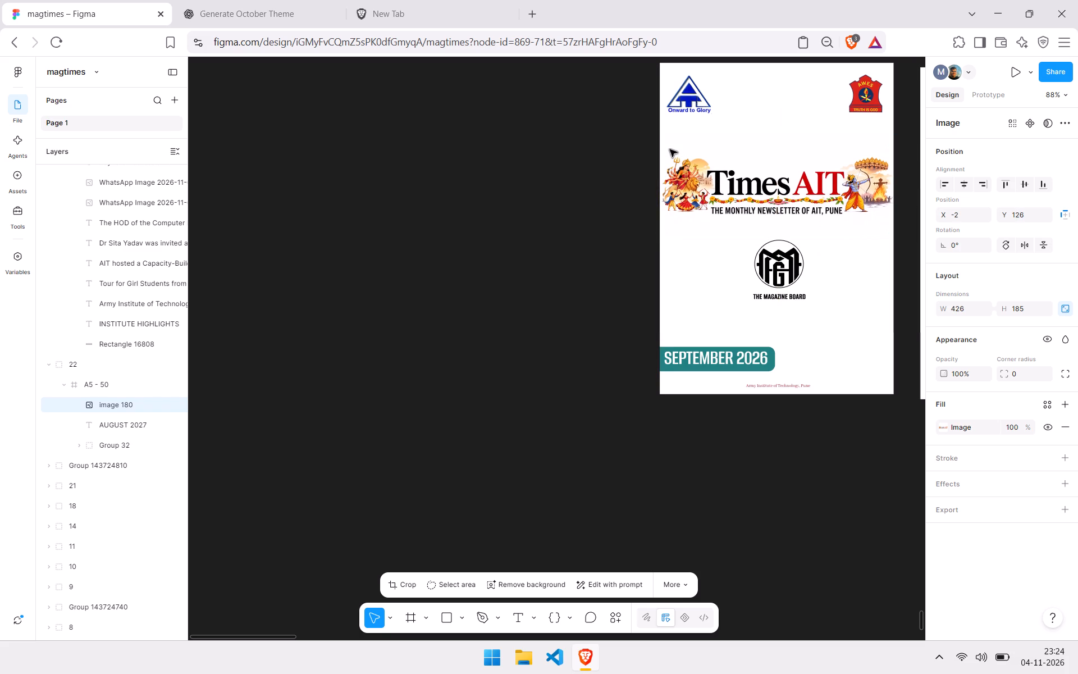
click(525, 239)
Remove the bold formatting from the AIT Boxing Team paragraph on the first Student Achievements page.
scroll(525, 239, up, 1)
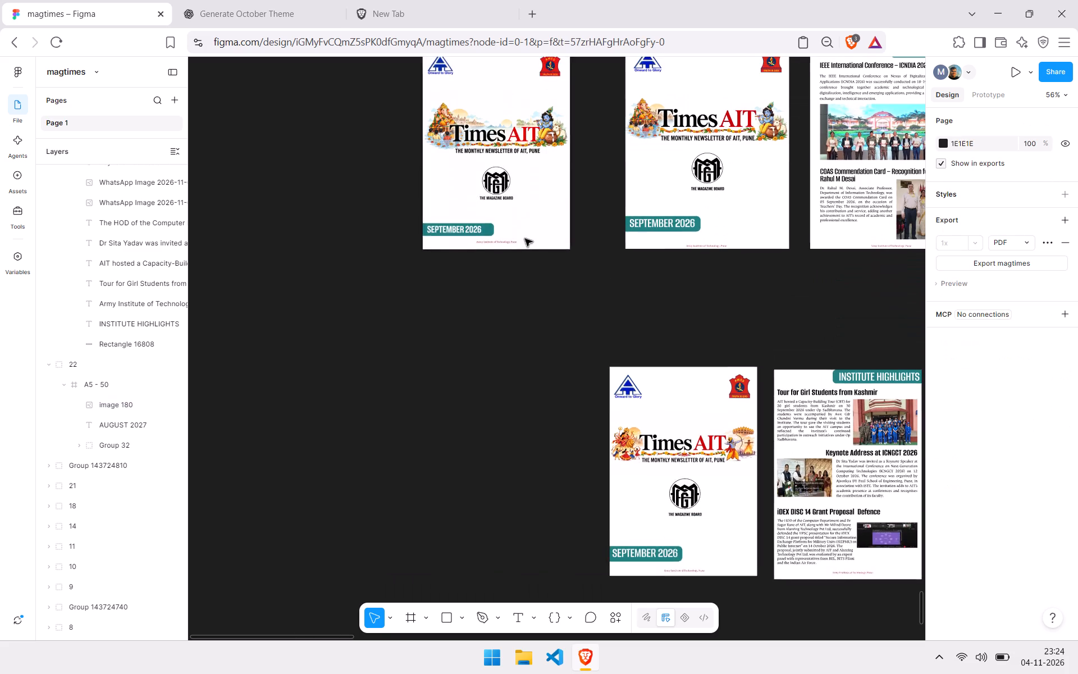
scroll(525, 239, up, 3)
scroll(525, 239, down, 4)
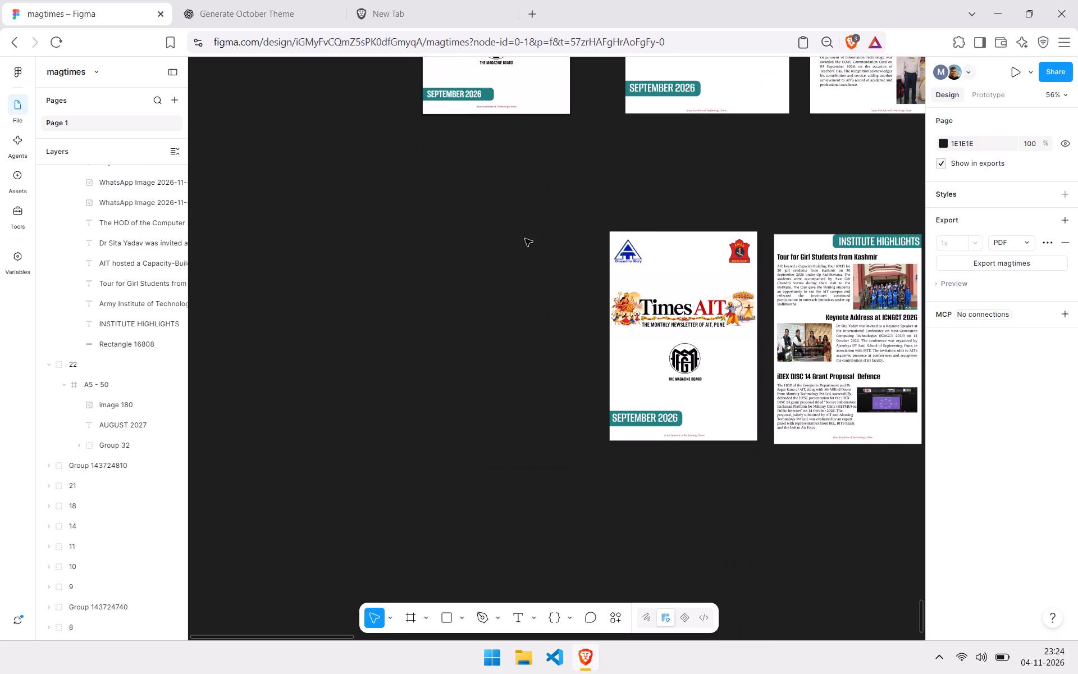
scroll(747, 331, left, 2)
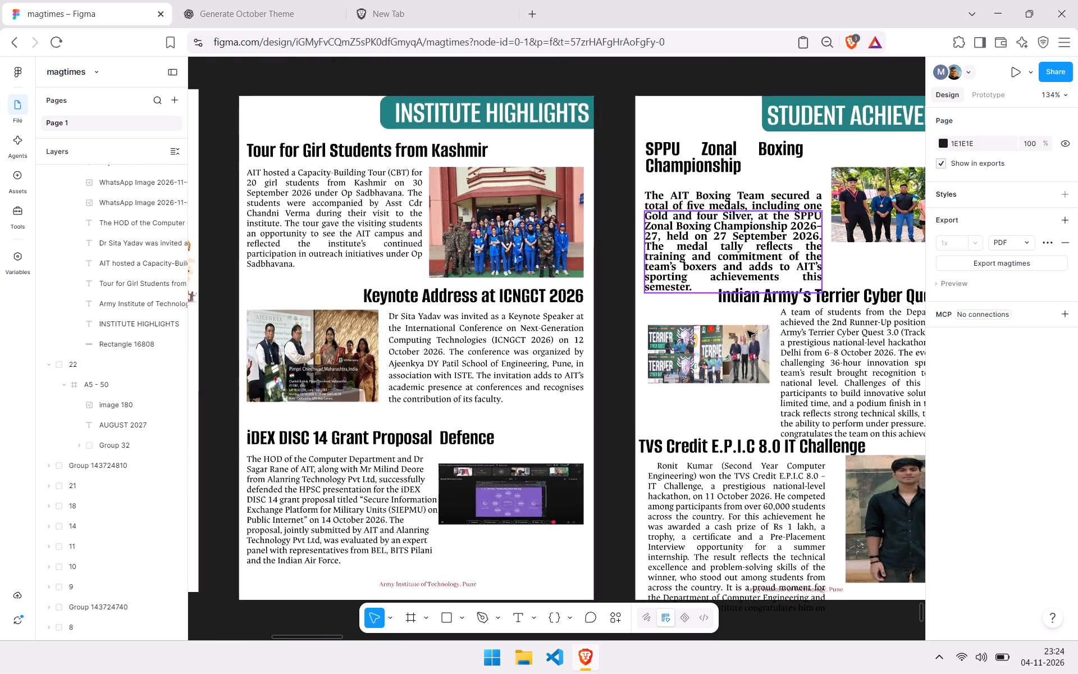
scroll(747, 331, down, 1)
scroll(747, 331, left, 3)
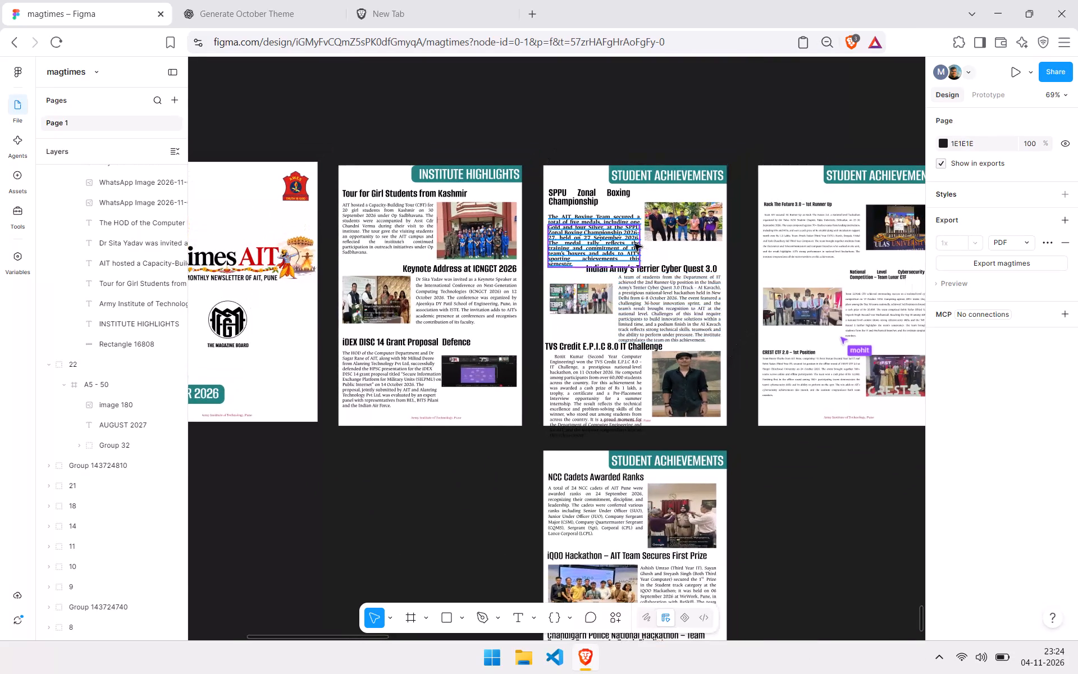
triple_click(633, 244)
key(ctrl+b)
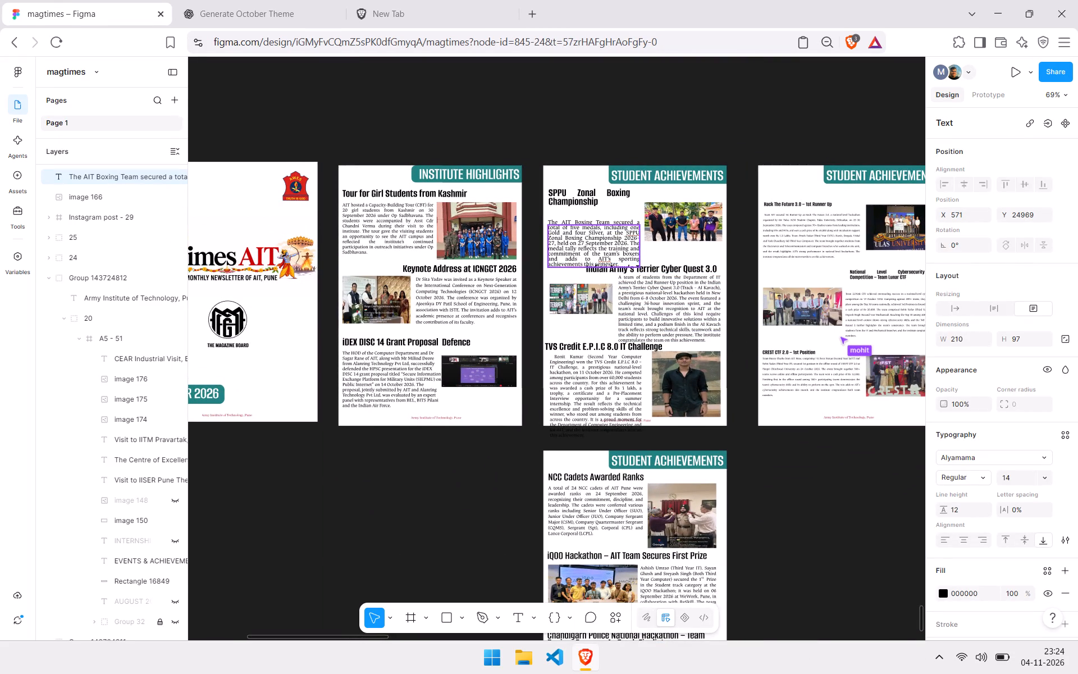
click(469, 500)
Move the AIT Boxing Team paragraph up to Y 24952, clear of the Terrier Cyber Quest heading.
click(574, 362)
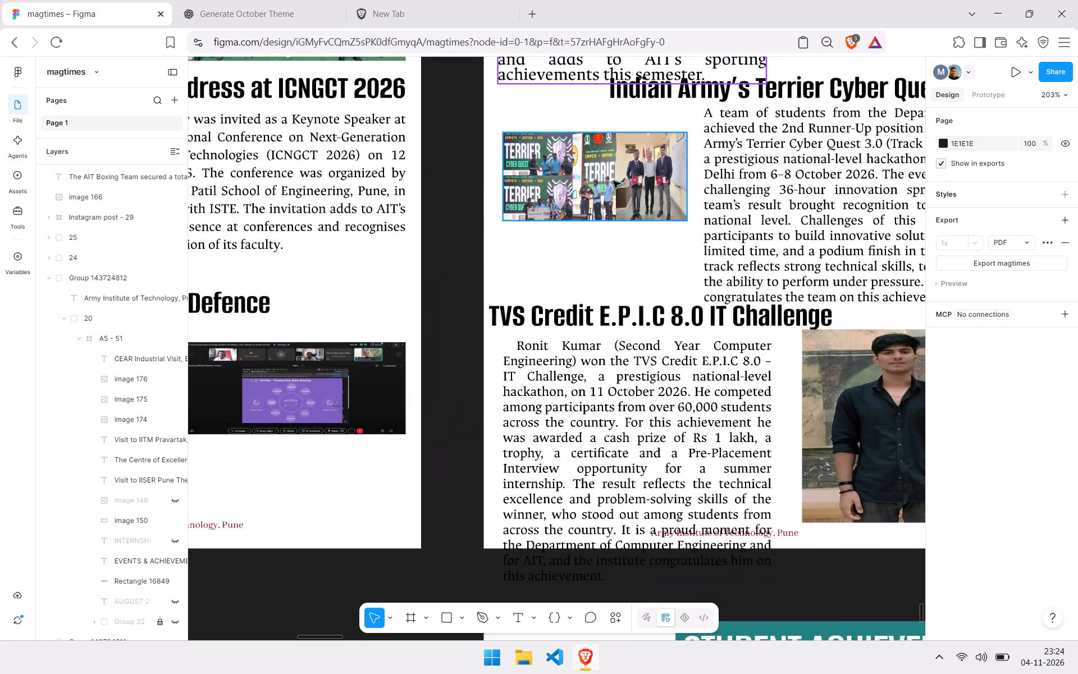
scroll(613, 181, up, 2)
triple_click(595, 298)
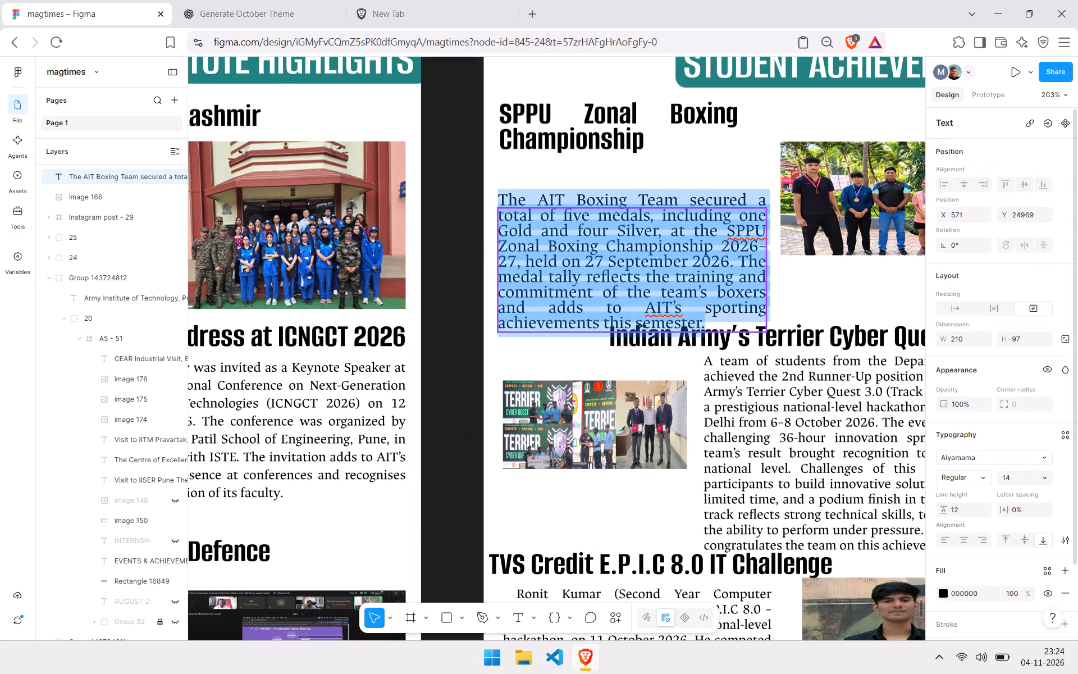
click(698, 376)
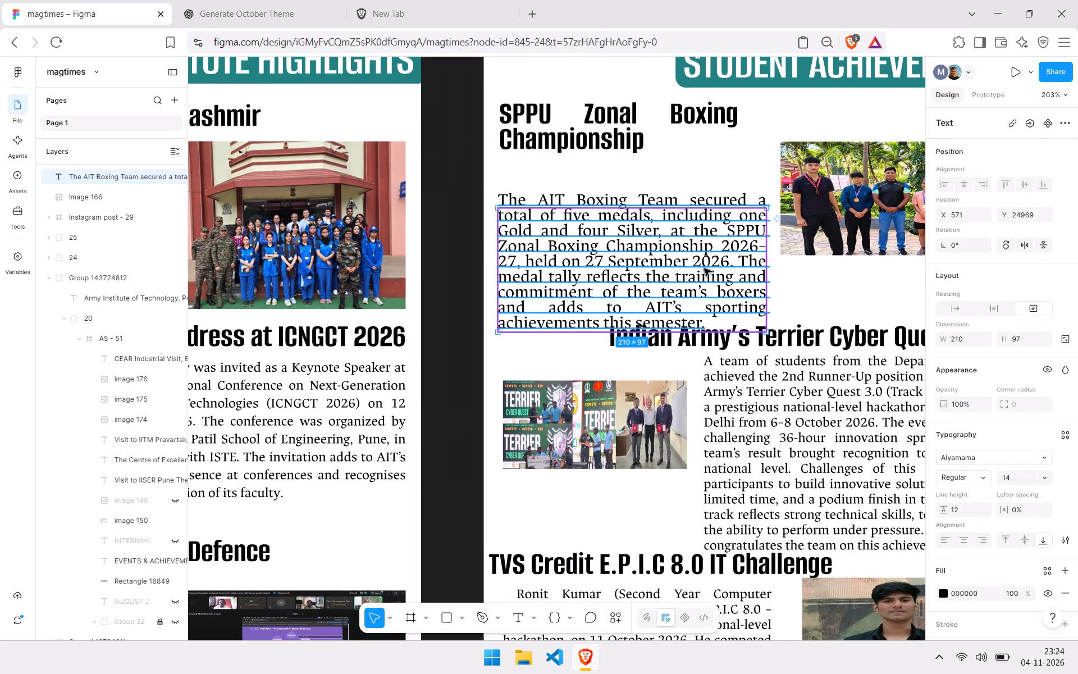
key(Up)
key(Up)
key(Up)
key(Up)
key(Up)
key(Up)
key(Up)
key(Up)
key(Up)
key(Up)
key(Up)
key(Up)
key(Up)
key(Up)
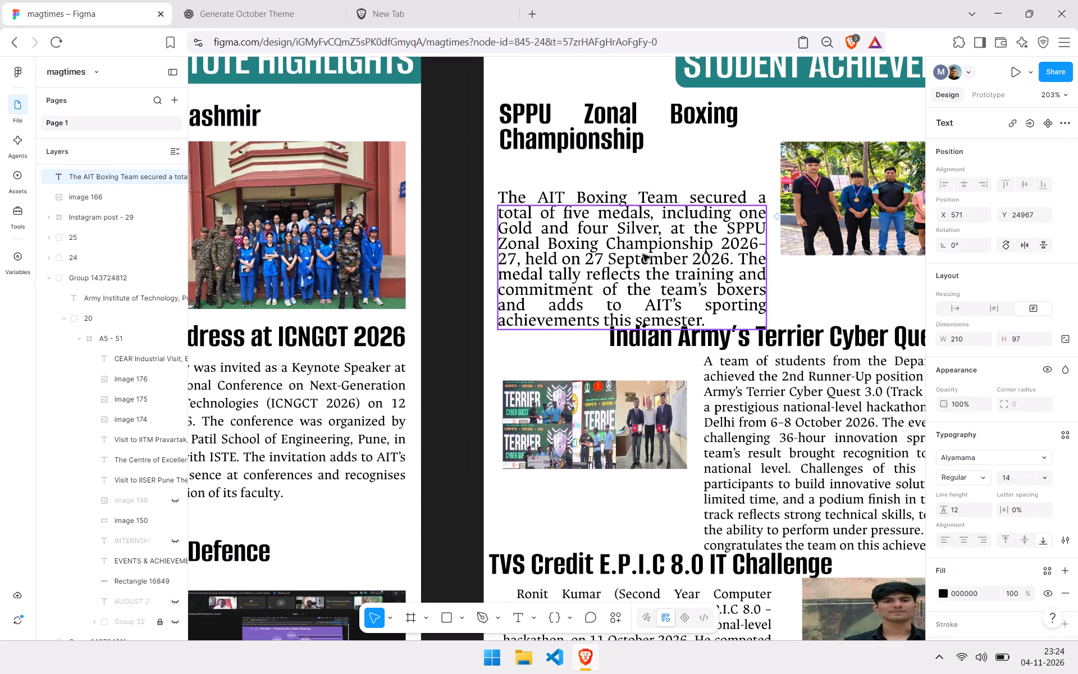
key(Up)
key(Up)
key(Up)
Set the AIT Boxing Team paragraph's font size to 11, matching the Keynote Address paragraph.
scroll(643, 254, right, 2)
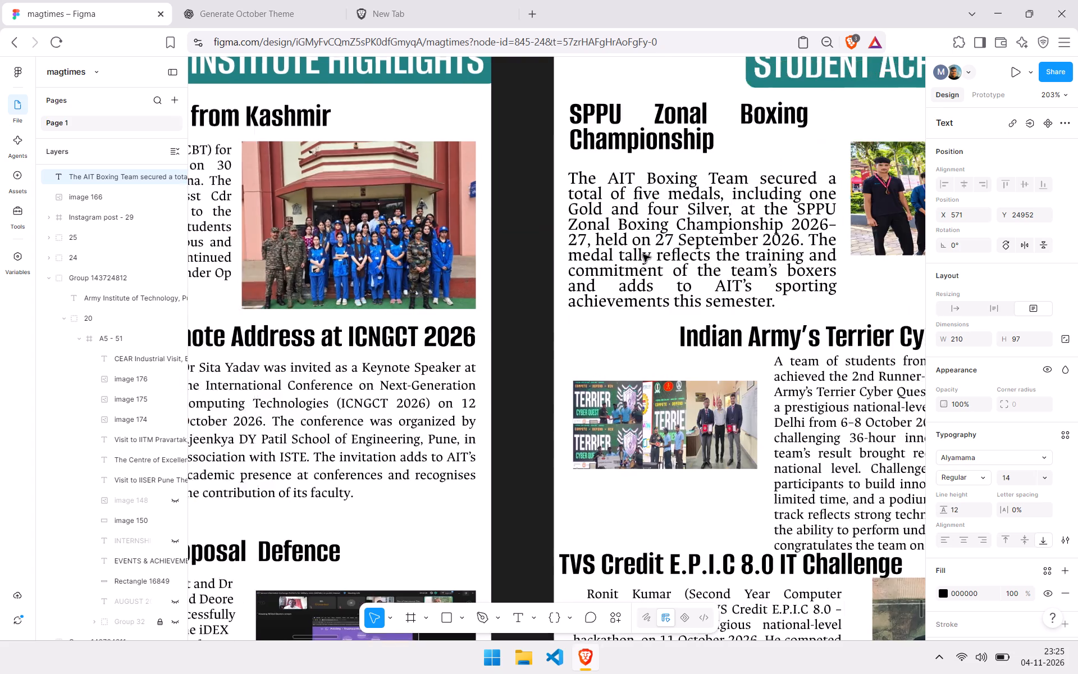
scroll(643, 254, right, 1)
click(560, 423)
double_click(560, 423)
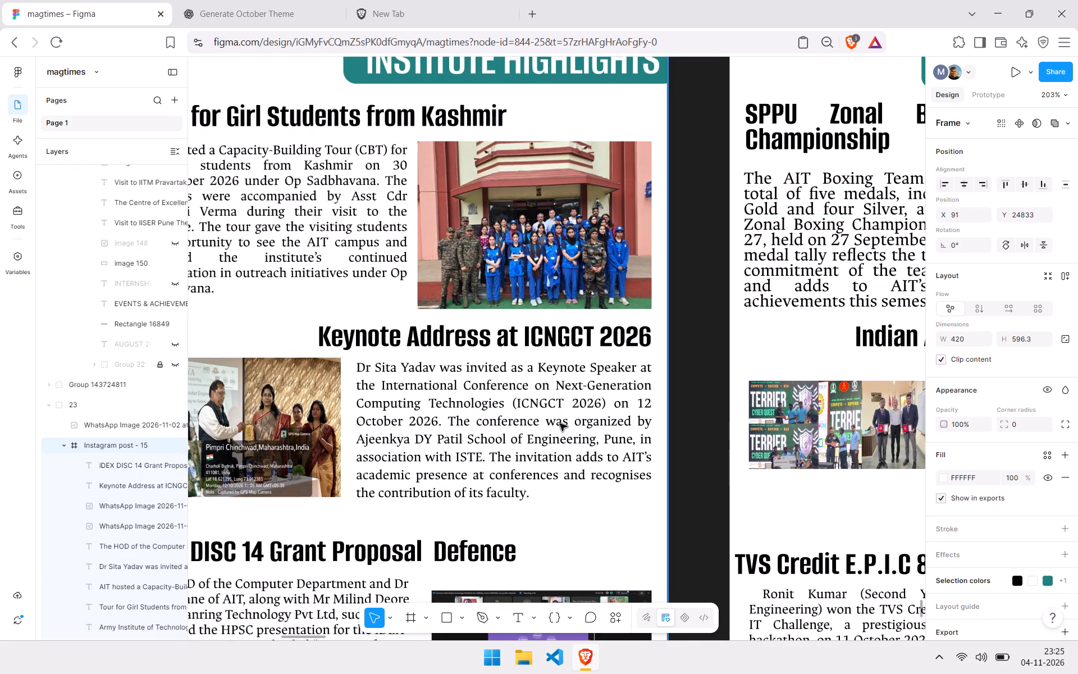
double_click(560, 423)
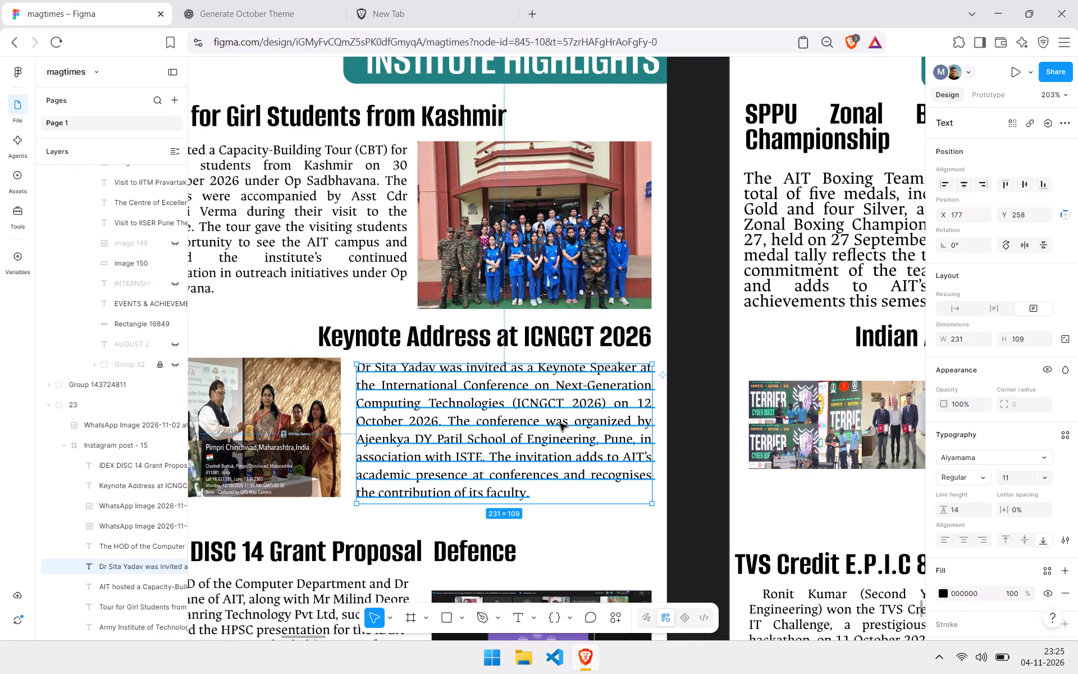
scroll(599, 390, left, 3)
triple_click(683, 286)
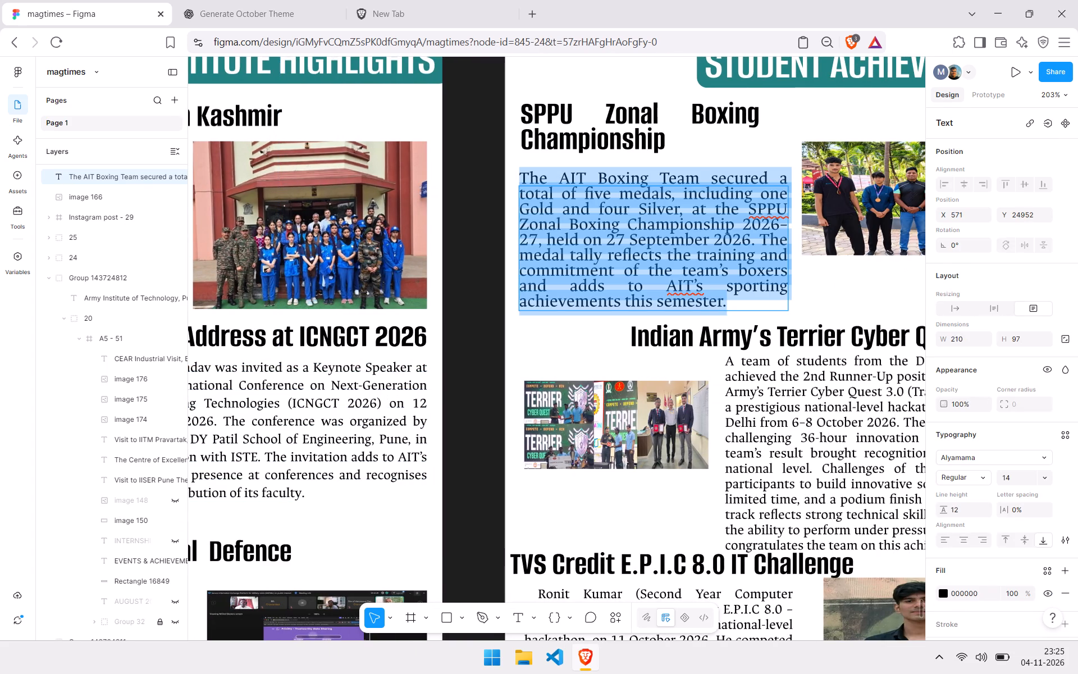
double_click(1002, 468)
double_click(1008, 481)
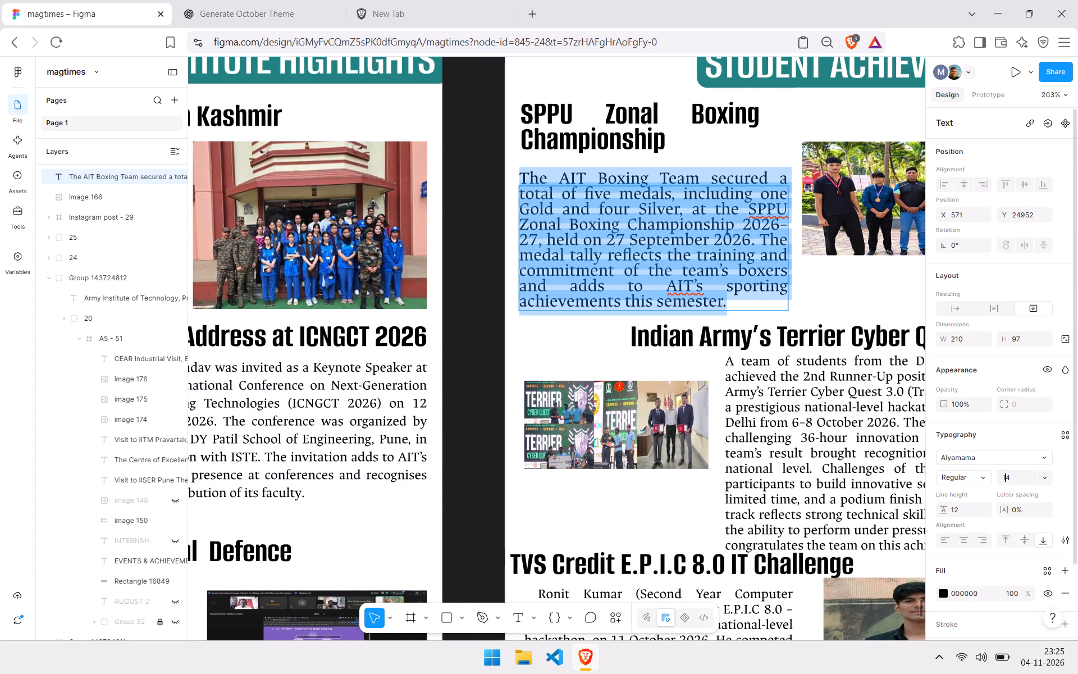
key(BackSpace)
key(BackSpace)
text(11)
key(Return)
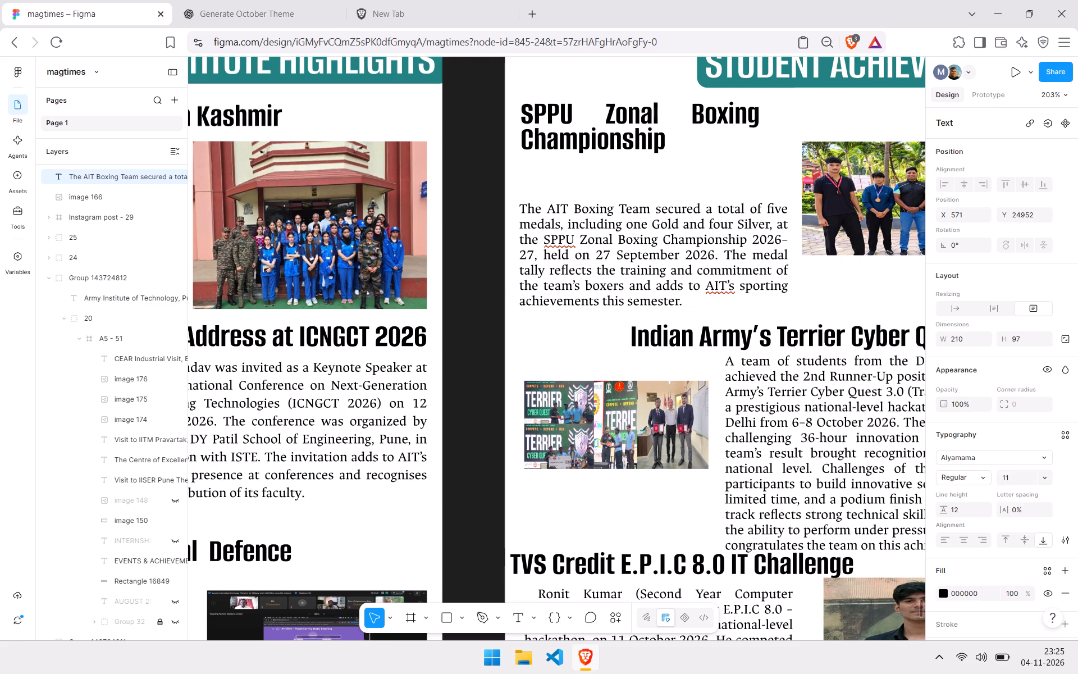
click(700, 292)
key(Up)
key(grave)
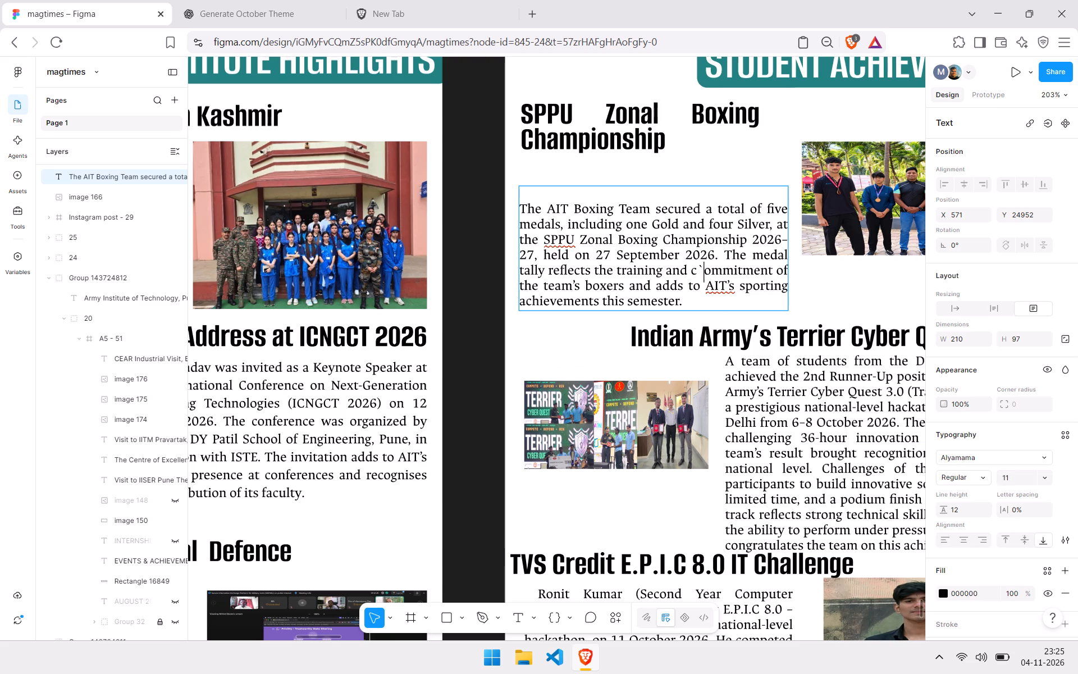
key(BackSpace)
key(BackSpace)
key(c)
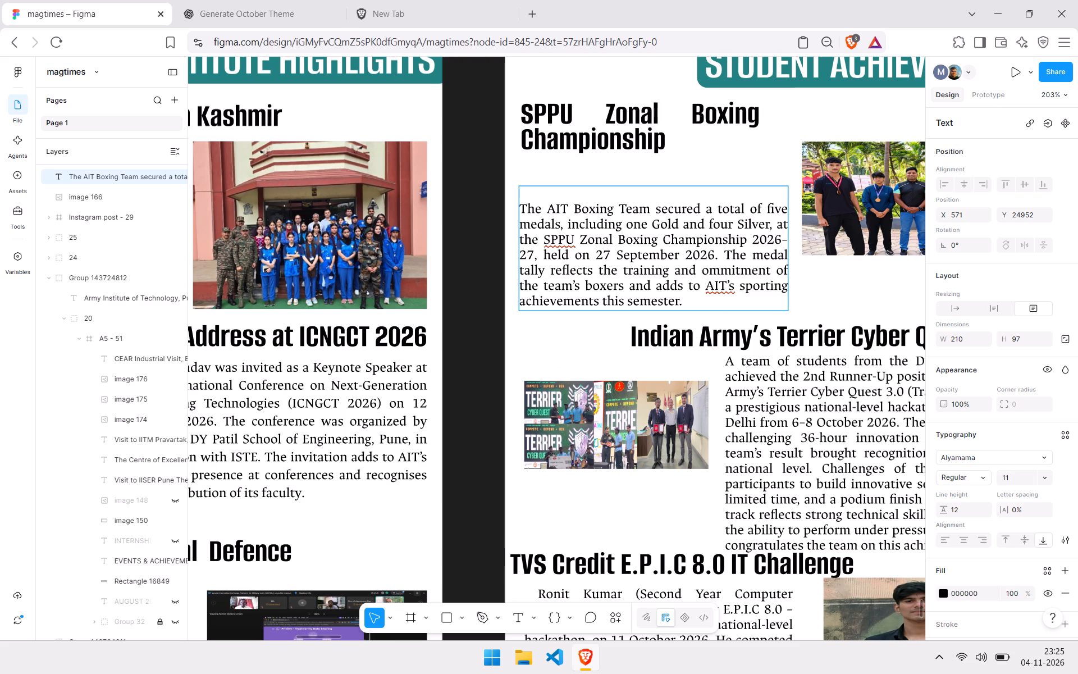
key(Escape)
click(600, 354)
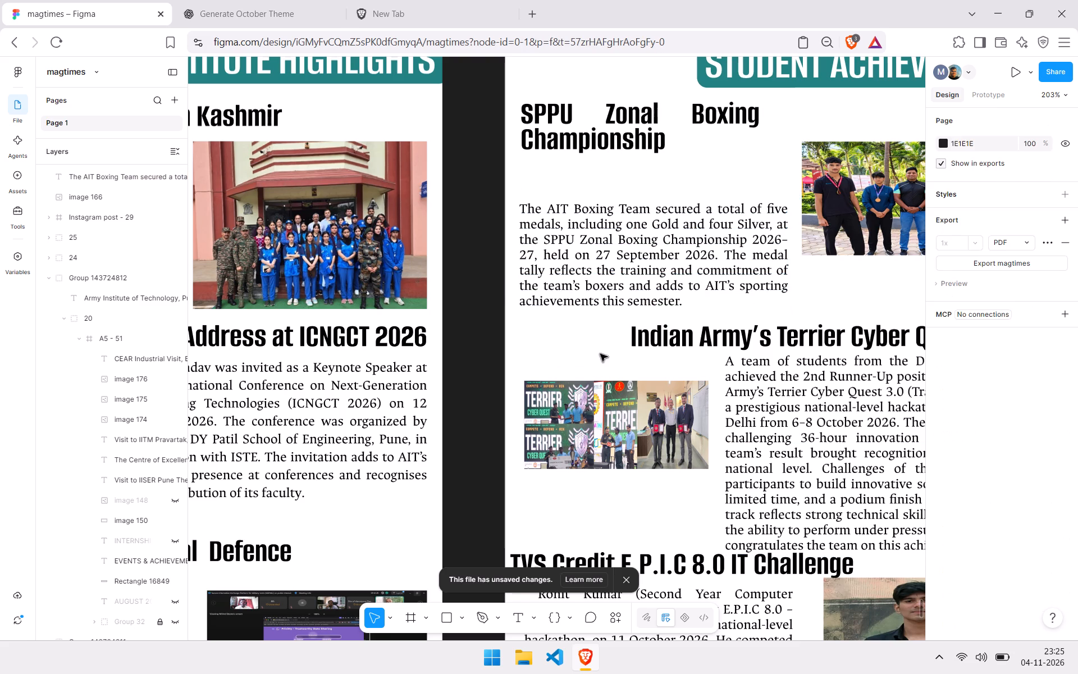
Move the AIT Boxing Team paragraph up to about Y 24928, just beneath its SPPU Zonal Boxing Championship heading.
click(649, 301)
key(Up)
key(Up)
key(Up)
key(Up)
key(Up)
key(Up)
key(Up)
key(Up)
key(Up)
key(Up)
key(Up)
key(Up)
key(Up)
key(Up)
key(Up)
key(Up)
key(Up)
key(Up)
key(Up)
key(Up)
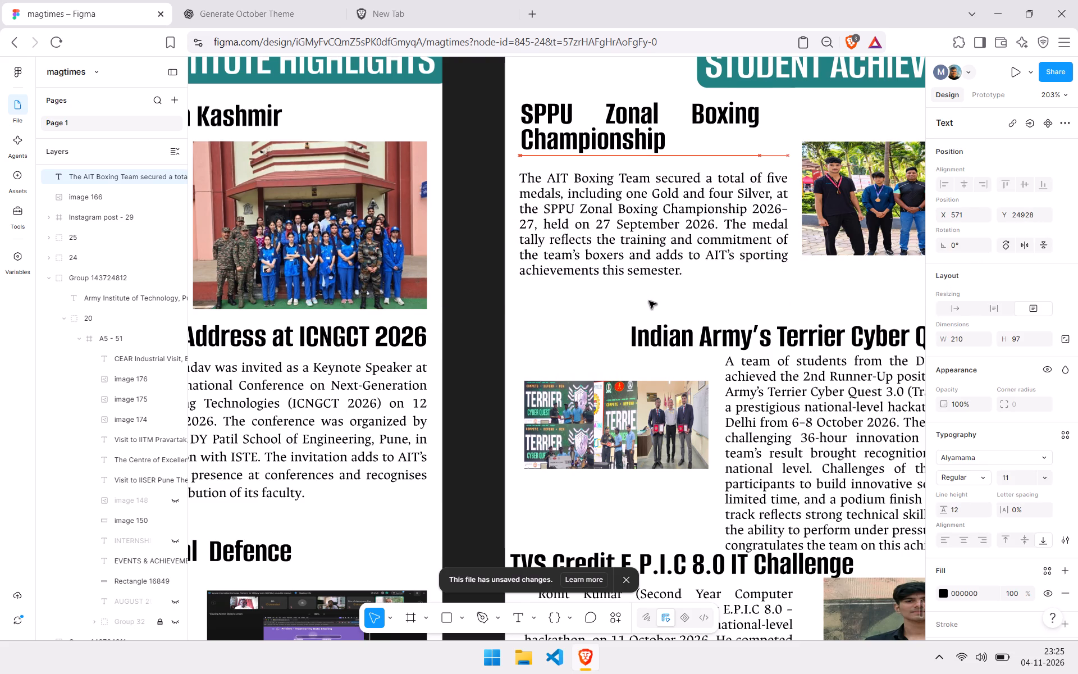
Move the AIT Boxing Team paragraph up to Y 24923, closer to its SPPU Zonal Boxing Championship heading.
key(Up)
key(Up)
key(Up)
key(Up)
key(Up)
Move the Indian Army's Terrier Cyber Quest 3.0 heading up, closer to the AIT Boxing Team paragraph.
scroll(649, 301, down, 1)
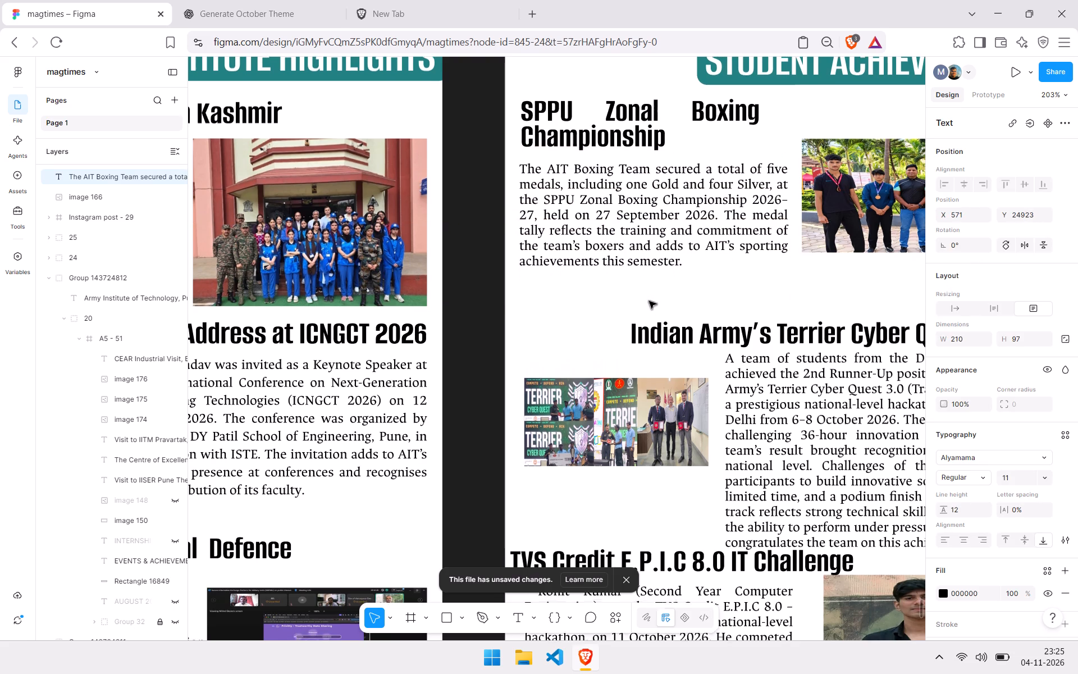
scroll(649, 301, down, 1)
scroll(649, 301, left, 1)
click(706, 317)
key(Up)
key(Up)
key(Up)
key(Up)
key(Up)
key(Up)
key(Up)
key(Up)
key(Up)
key(Up)
key(Up)
key(Up)
key(Up)
key(Up)
key(Up)
key(Up)
key(Up)
key(Up)
key(Up)
key(Up)
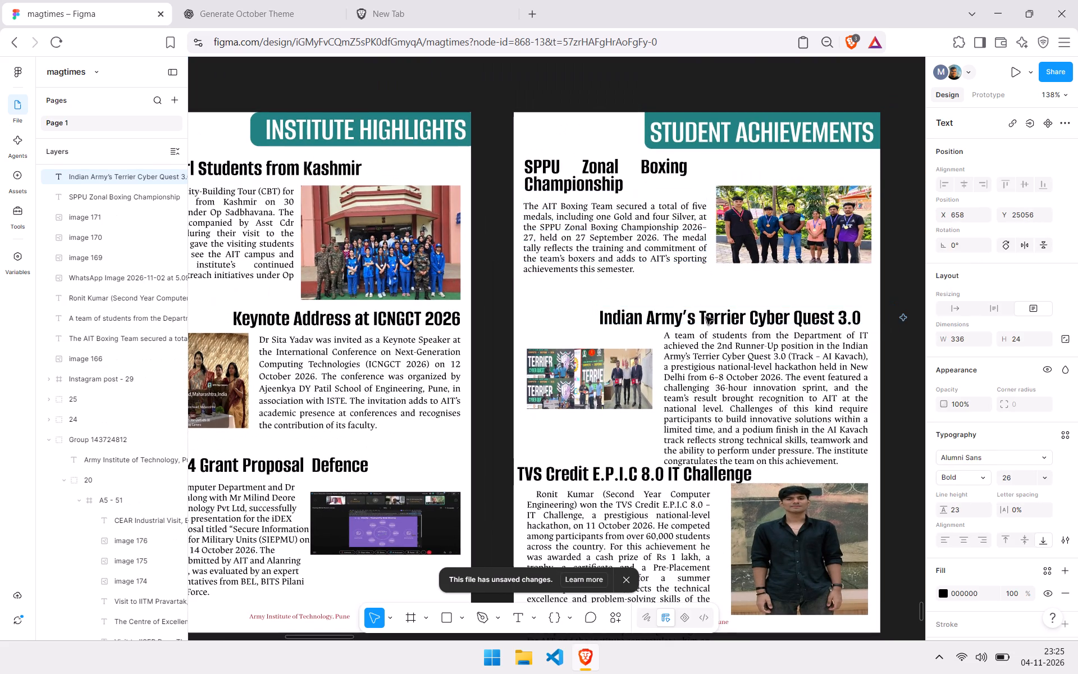
Move the Terrier Cyber Quest paragraph up to Y 25133, just beneath its heading and clear of the TVS Credit heading.
click(598, 370)
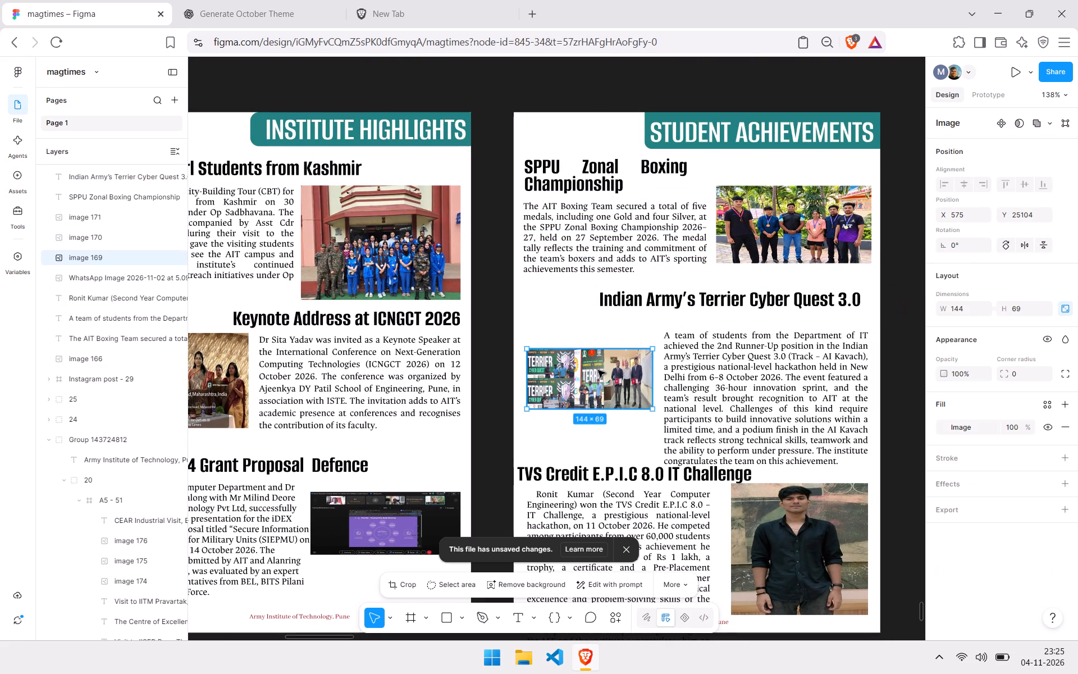
click(708, 356)
click(708, 356)
key(Up)
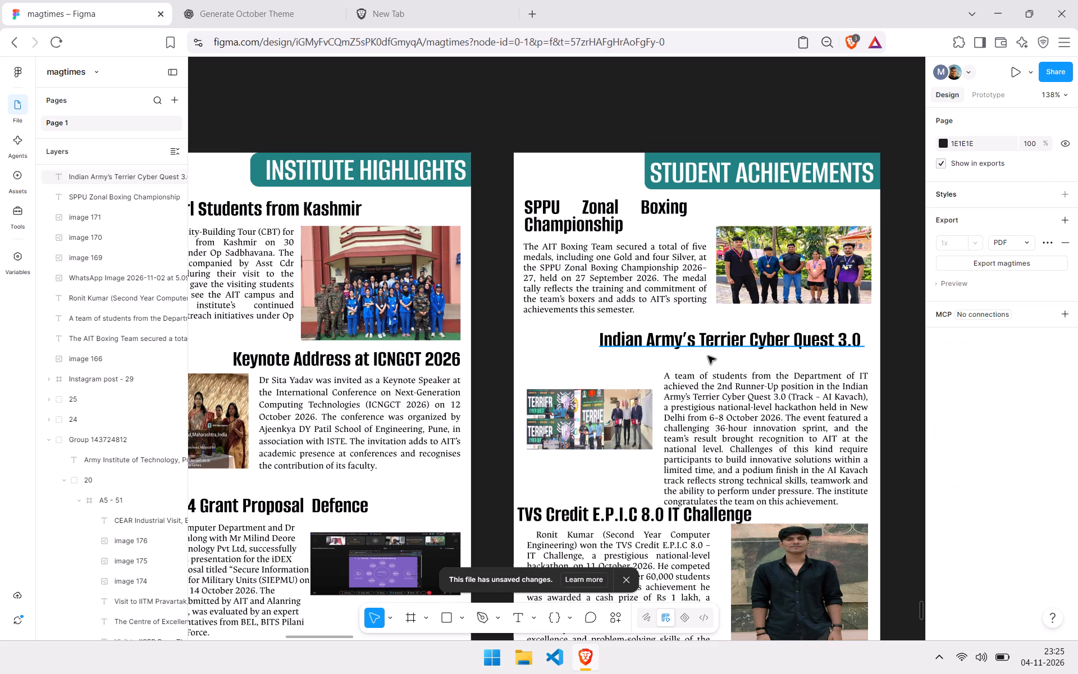
double_click(735, 408)
key(Up)
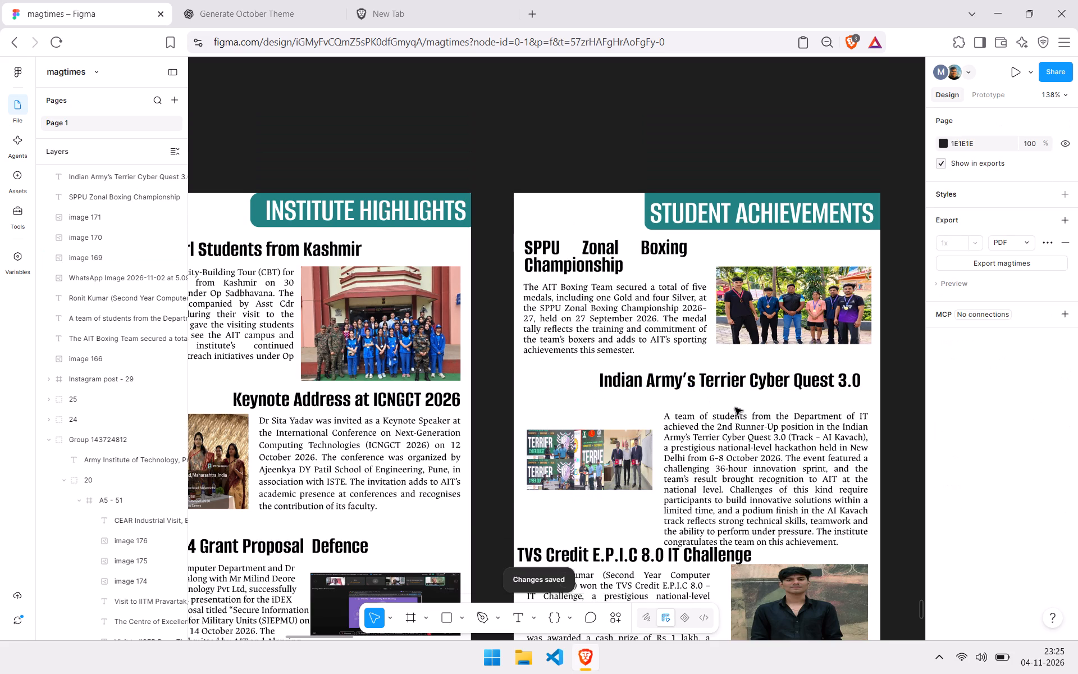
scroll(735, 408, down, 1)
double_click(798, 364)
key(Up)
key(Escape)
key(grave)
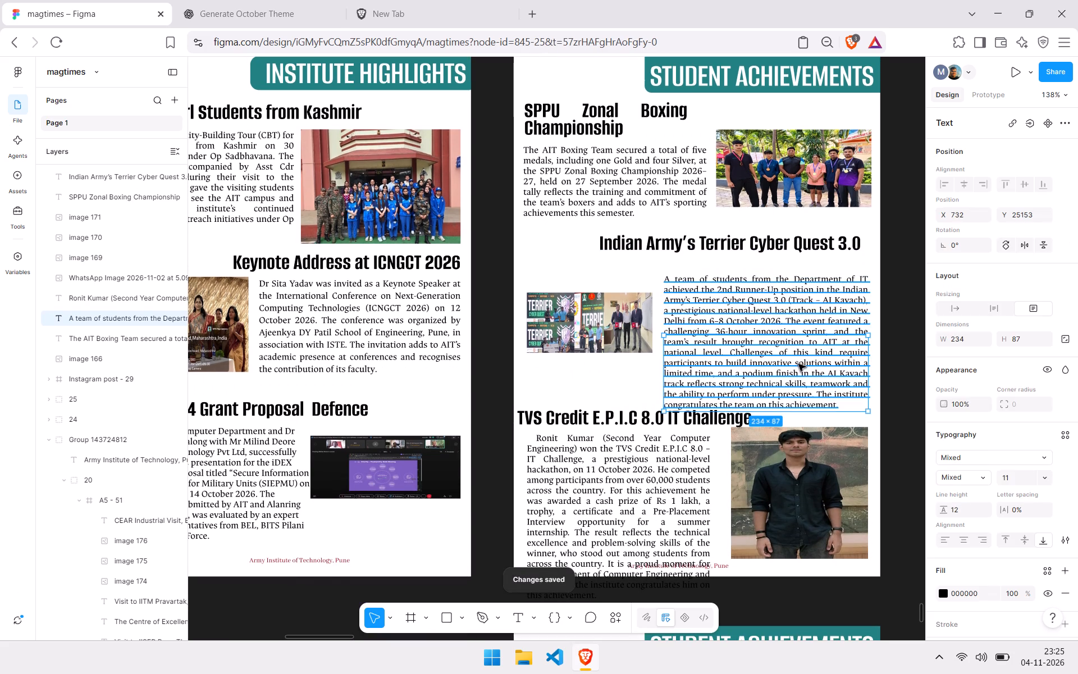
key(Up)
key(Up)
key(Up)
key(Up)
key(Up)
key(Up)
key(Up)
key(Up)
key(Up)
key(Up)
key(Up)
key(Up)
key(Up)
key(Up)
key(Up)
key(Up)
key(Up)
key(Up)
key(Up)
key(Up)
key(Down)
key(Down)
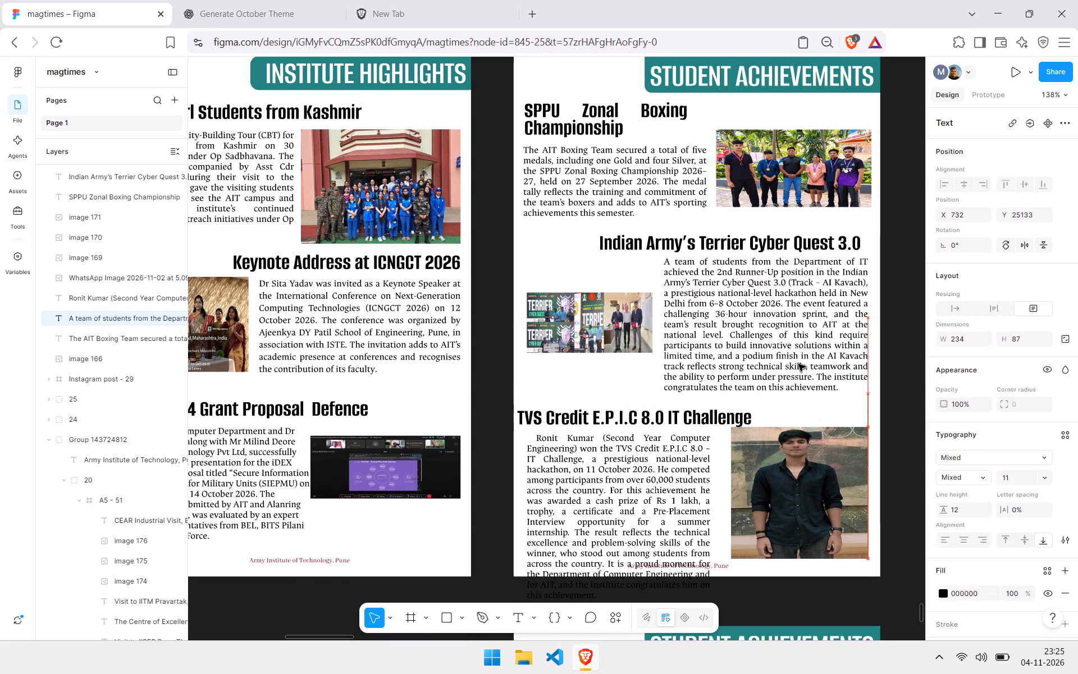
Move the Indian Army's Terrier Cyber Quest 3.0 heading up to about Y 25030.
click(726, 243)
key(Up)
key(Up)
key(Up)
key(Up)
key(Up)
key(Up)
key(Up)
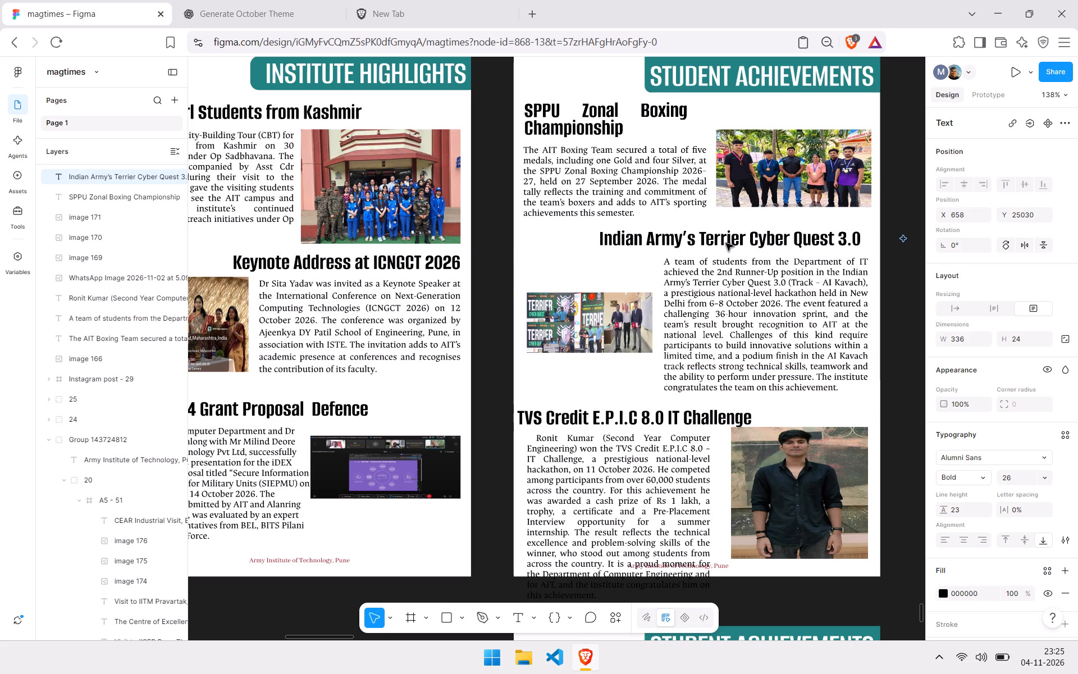
key(Up)
key(Up)
Move the Terrier Cyber Quest paragraph up to Y 25126, tight beneath its heading.
click(743, 295)
double_click(743, 295)
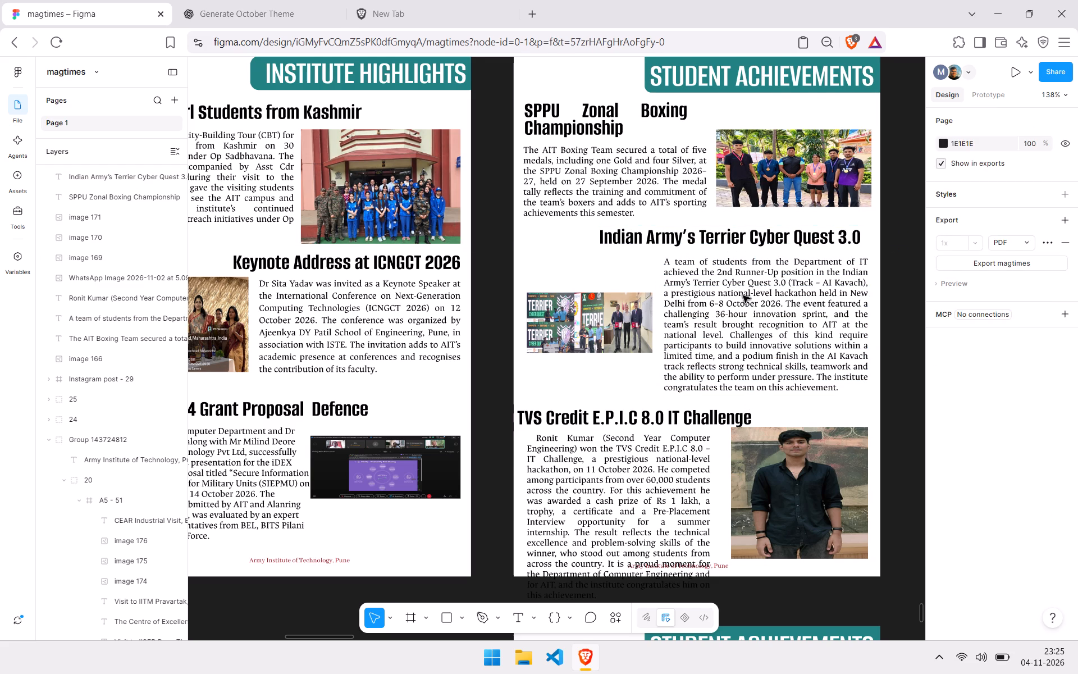
key(Up)
double_click(743, 295)
double_click(776, 347)
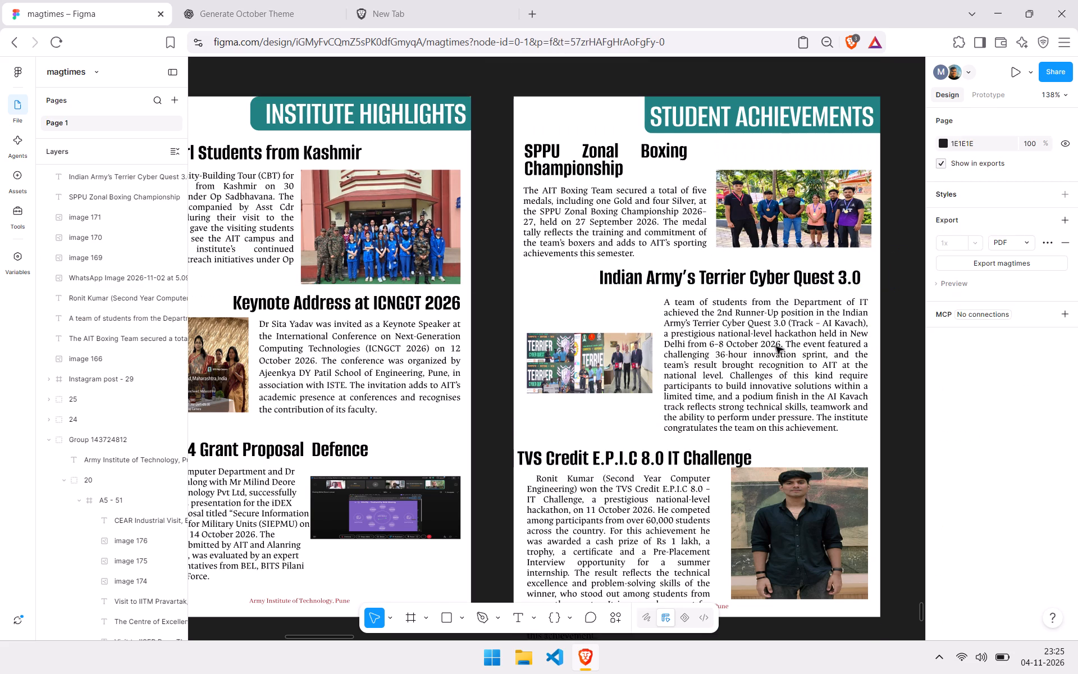
double_click(776, 347)
double_click(738, 343)
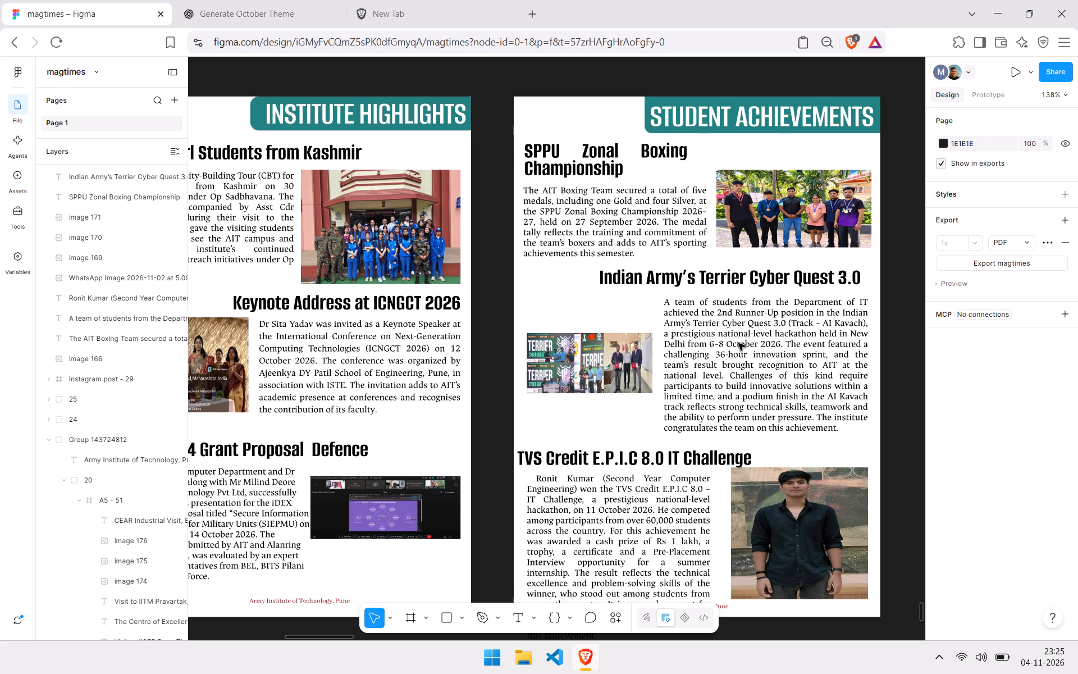
triple_click(708, 336)
click(571, 379)
click(782, 368)
key(Up)
key(Up)
key(Up)
key(Up)
key(Up)
key(Up)
key(Up)
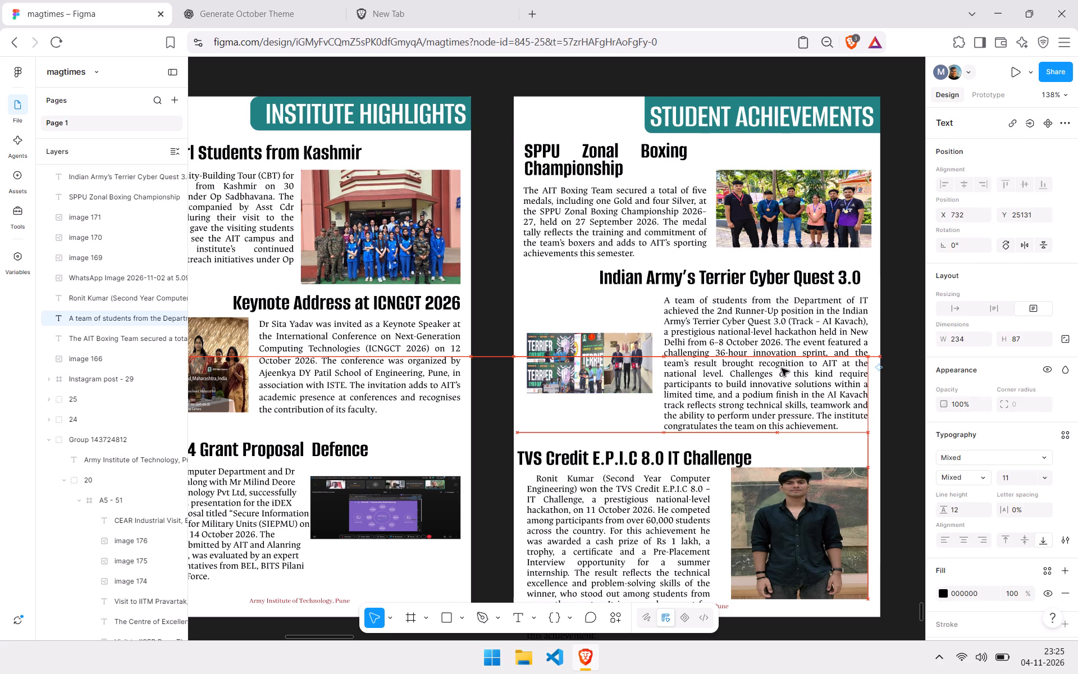
key(Up)
key(Down)
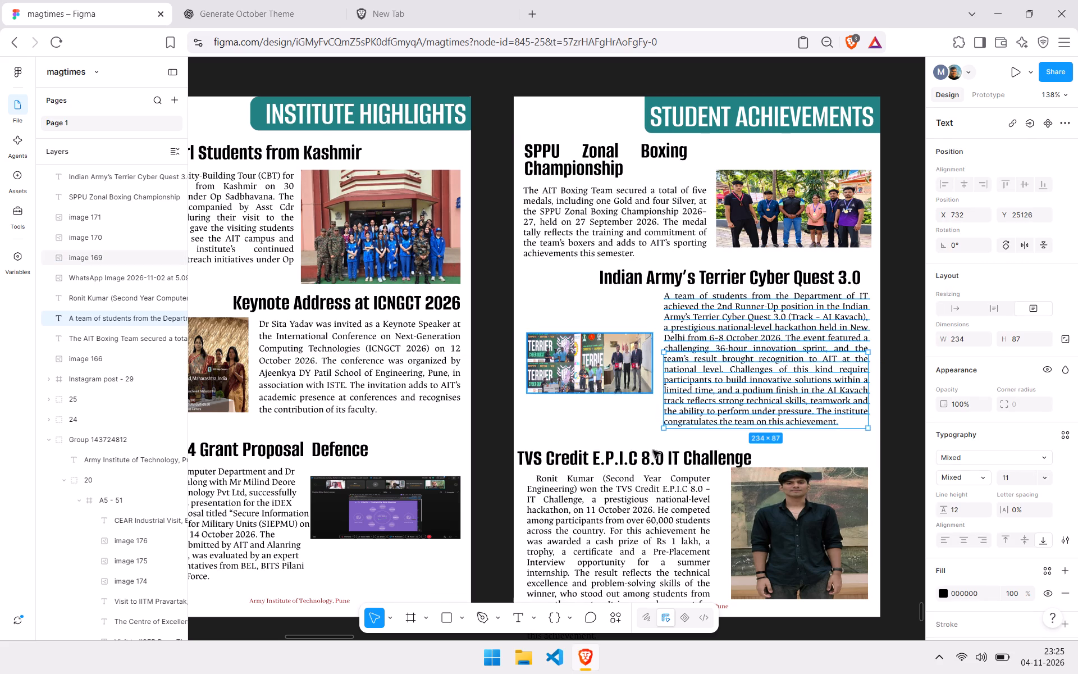
click(672, 490)
Move the TVS Credit E.P.I.C 8.0 IT Challenge heading to X 570 and up to about Y 25200, clear of its paragraph.
scroll(701, 456, down, 1)
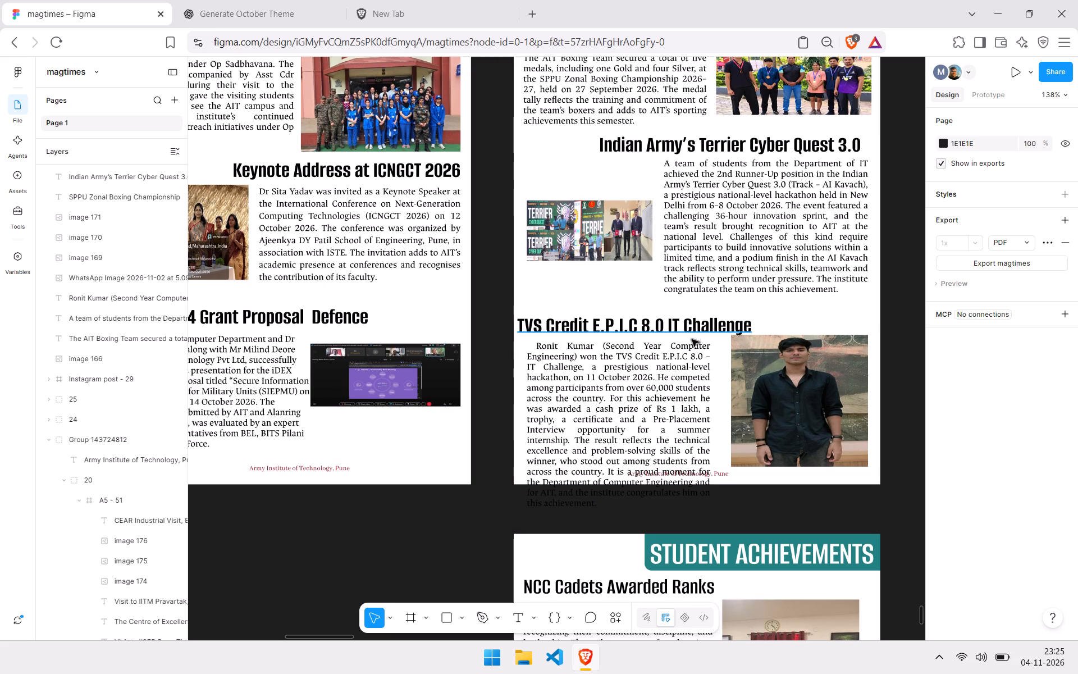
click(688, 336)
key(Up)
key(Up)
key(Up)
key(Up)
key(Up)
key(Up)
key(Up)
key(Up)
key(Up)
key(Up)
key(Up)
key(Up)
key(Up)
key(Up)
key(Right)
key(Right)
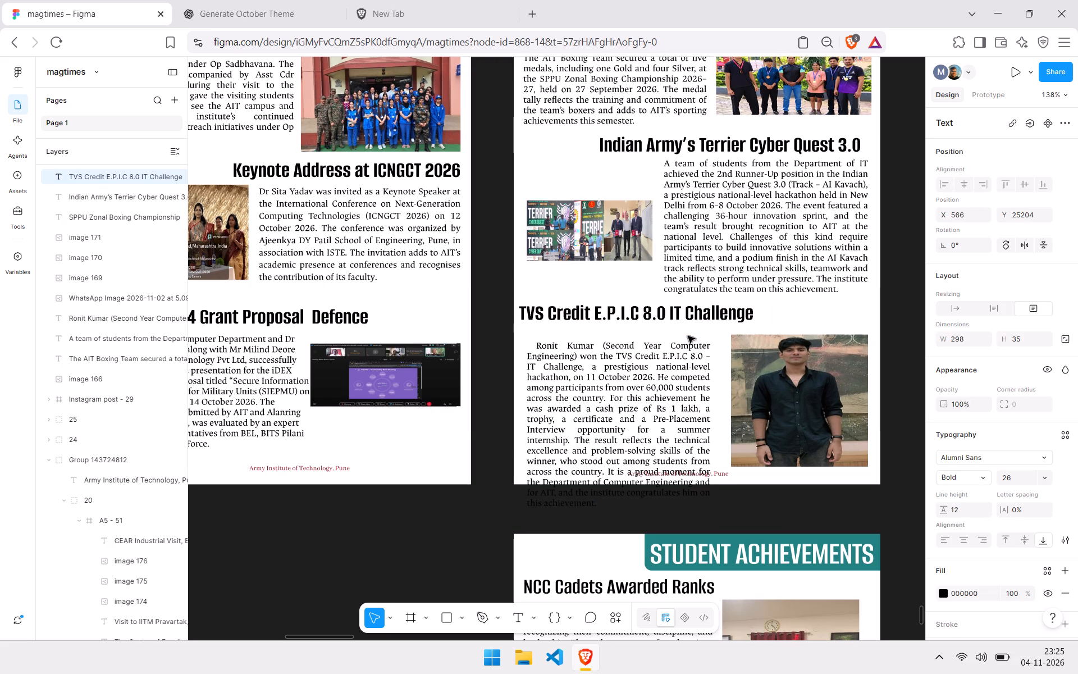
key(Right)
key(Right)
key(Right)
key(Right)
key(Up)
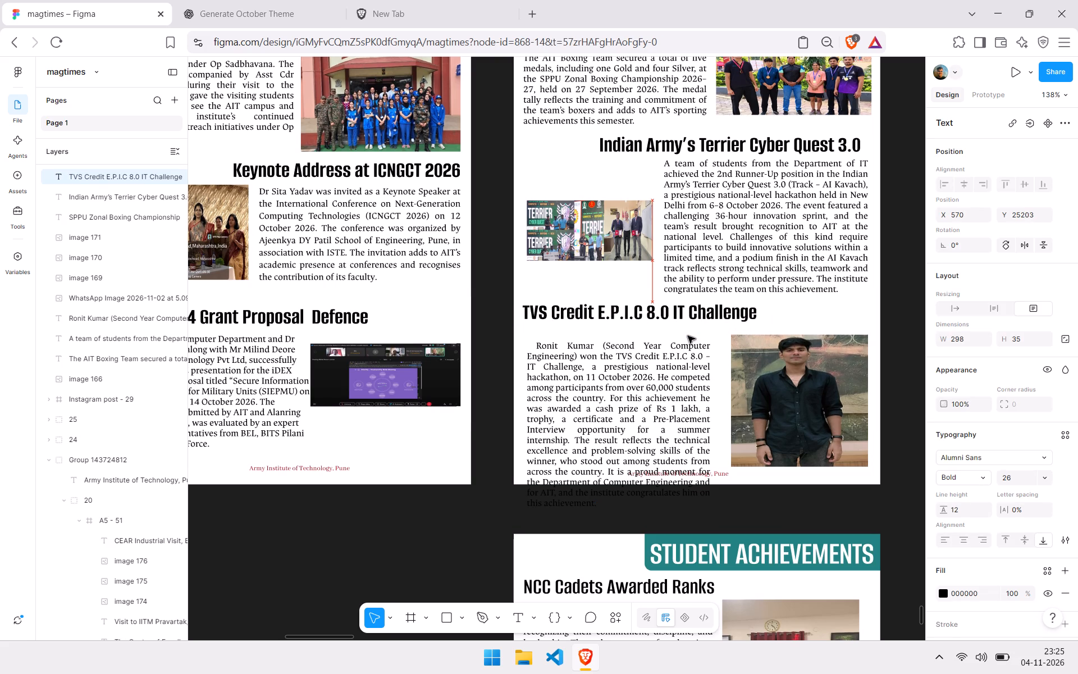
key(Up)
key(Up)
key(Up)
Move the TVS Credit challenge paragraph up to Y 25263, beneath its heading and beside the winner's photo.
click(752, 381)
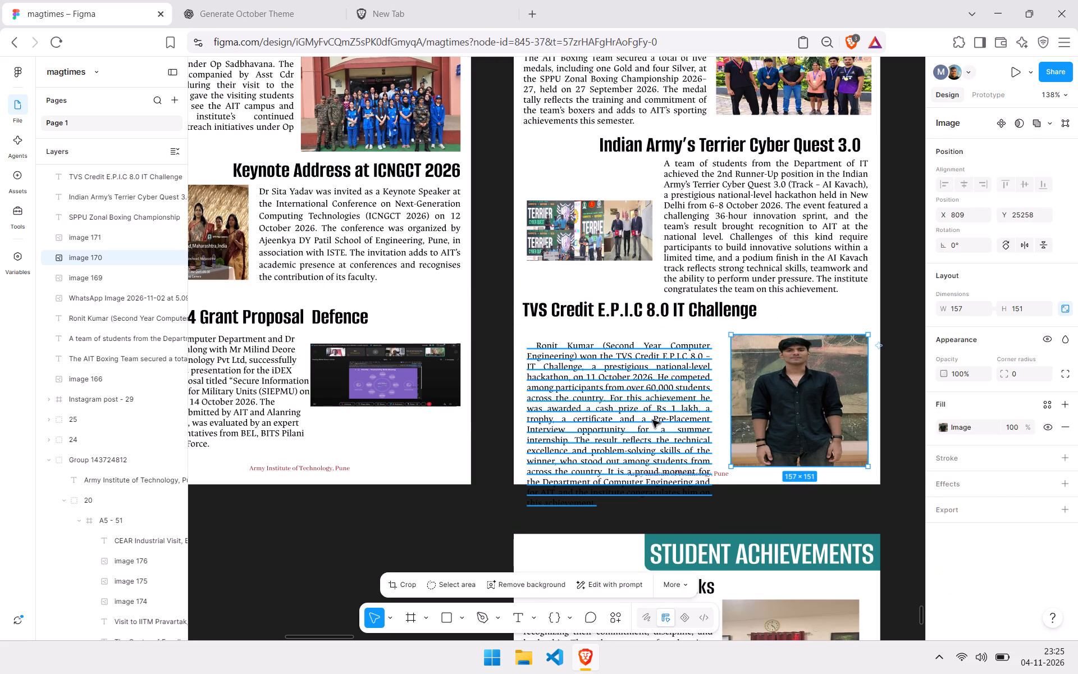
click(652, 420)
key(Up)
key(Up)
key(Up)
key(Up)
key(Up)
key(Up)
key(Up)
key(Up)
key(Up)
key(Up)
key(Up)
key(Up)
key(Up)
key(Up)
key(Up)
key(Up)
key(Up)
key(Up)
key(Up)
key(Up)
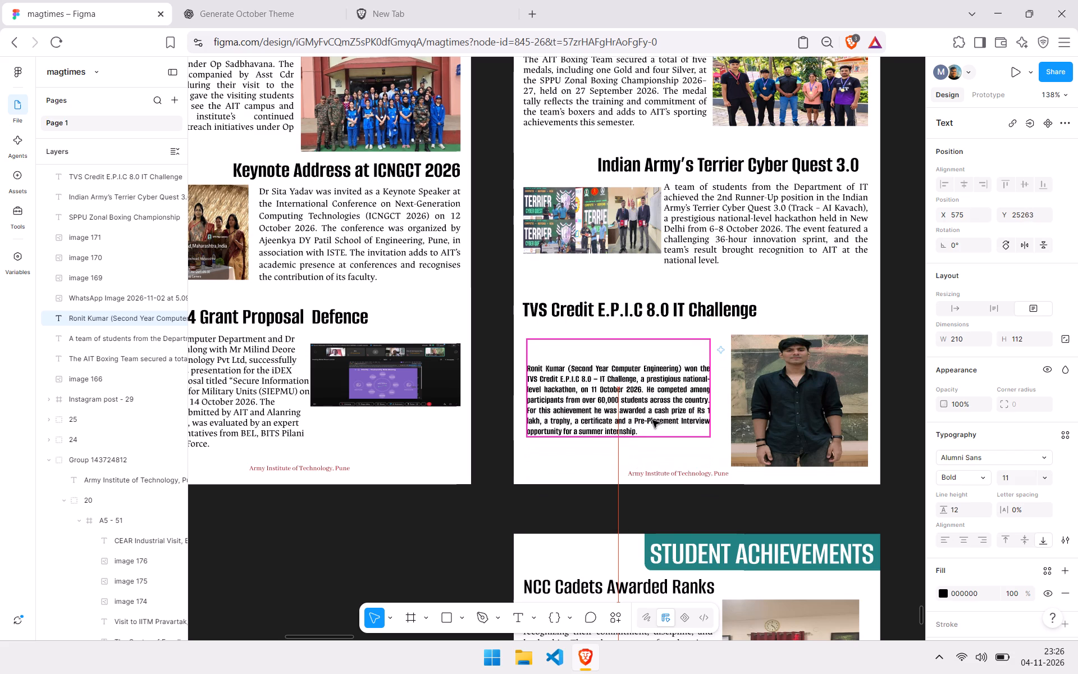
Look over the draft newsletter pages, from the cover through Student Achievements and Visits to Session Highlights, for remaining layout and text differences.
scroll(652, 420, up, 1)
click(454, 573)
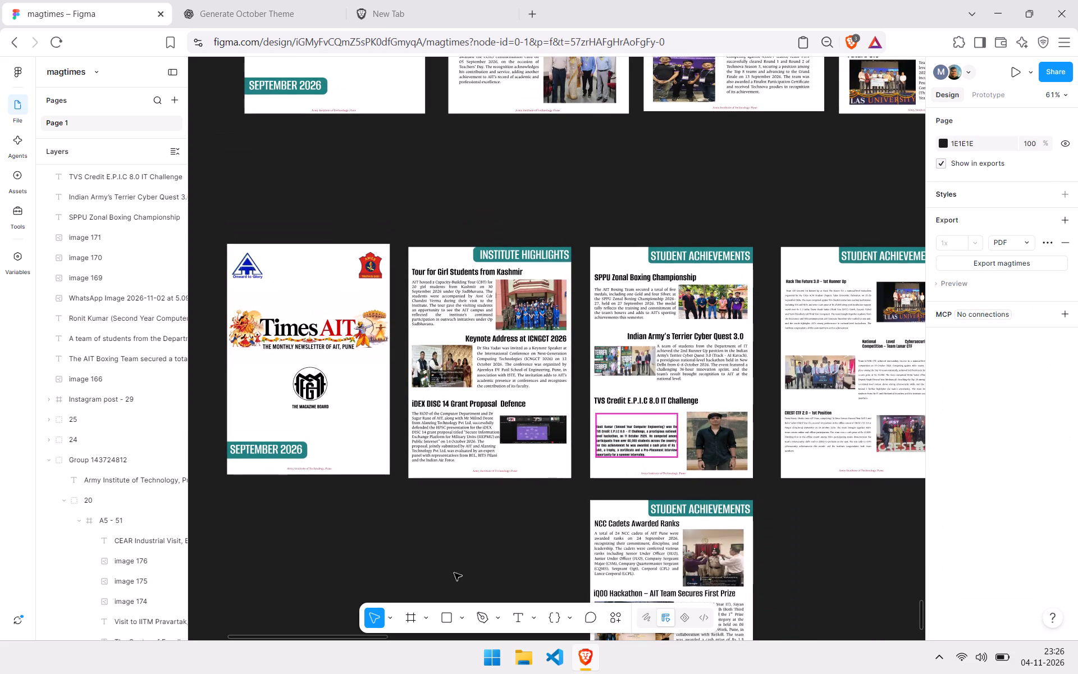
scroll(668, 417, left, 1)
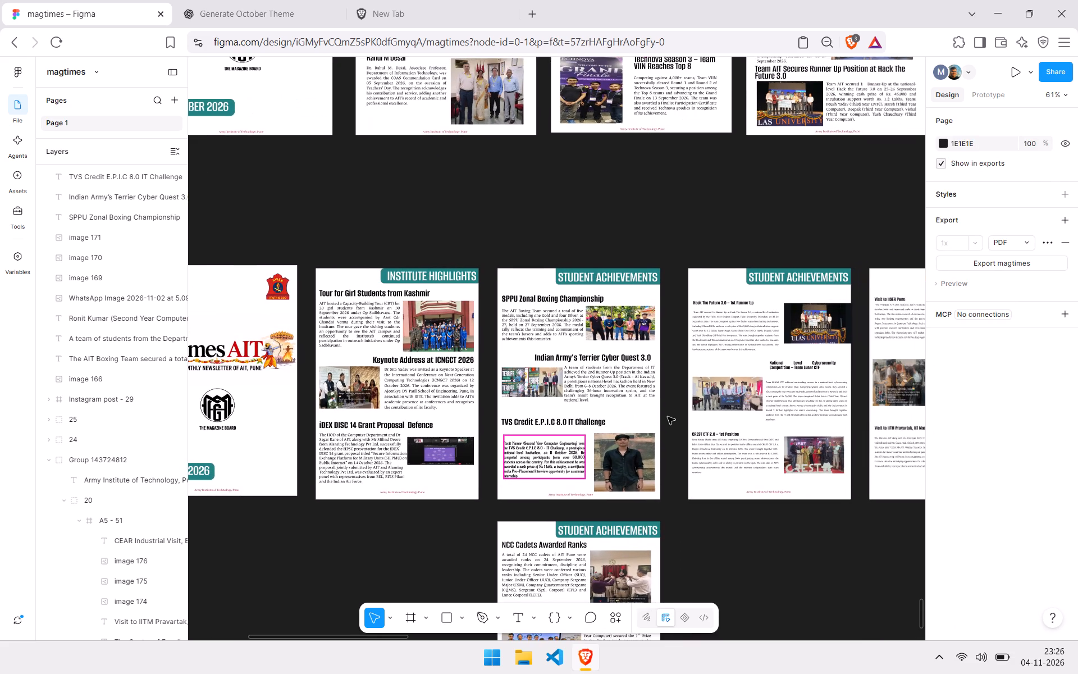
scroll(668, 417, down, 1)
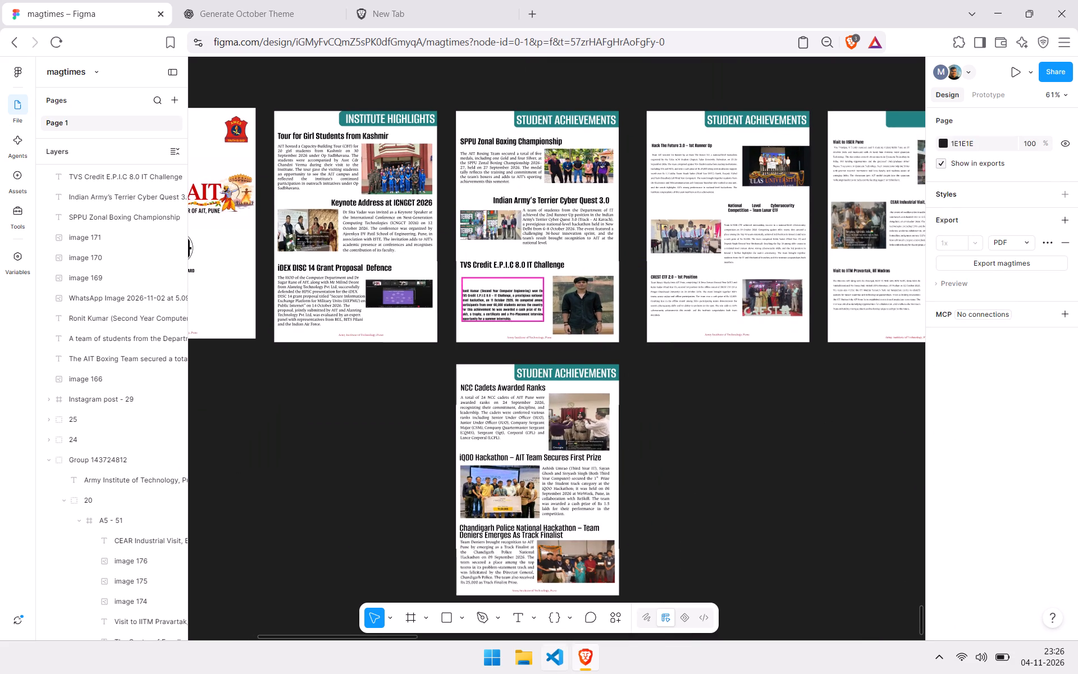
scroll(707, 349, up, 1)
scroll(707, 349, right, 1)
scroll(707, 349, left, 1)
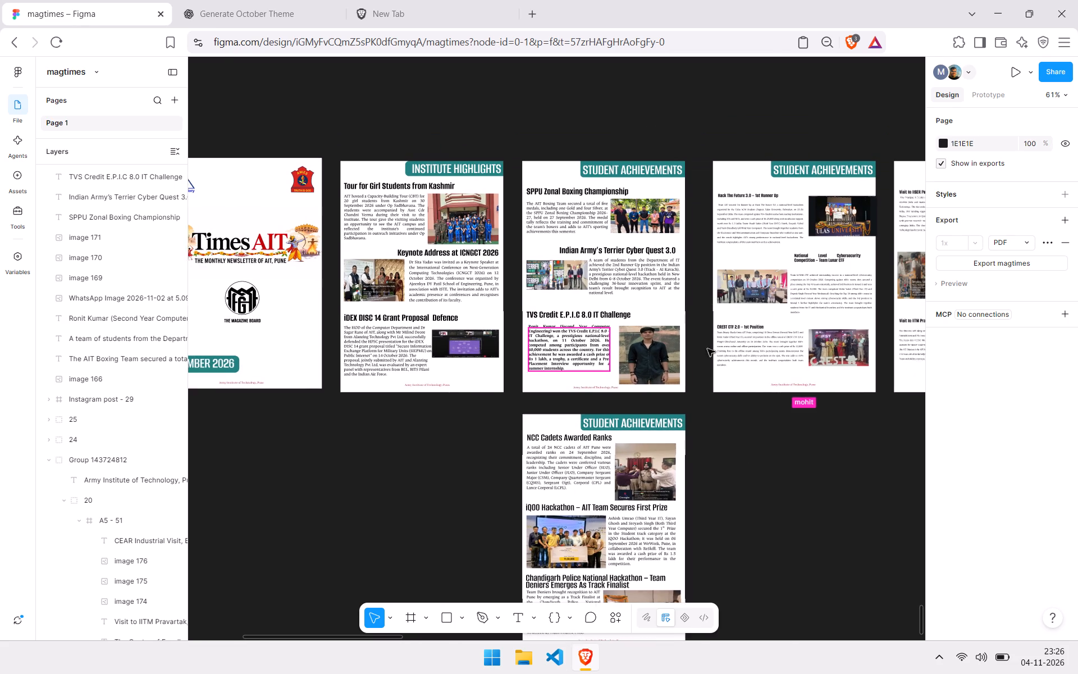
scroll(707, 349, left, 3)
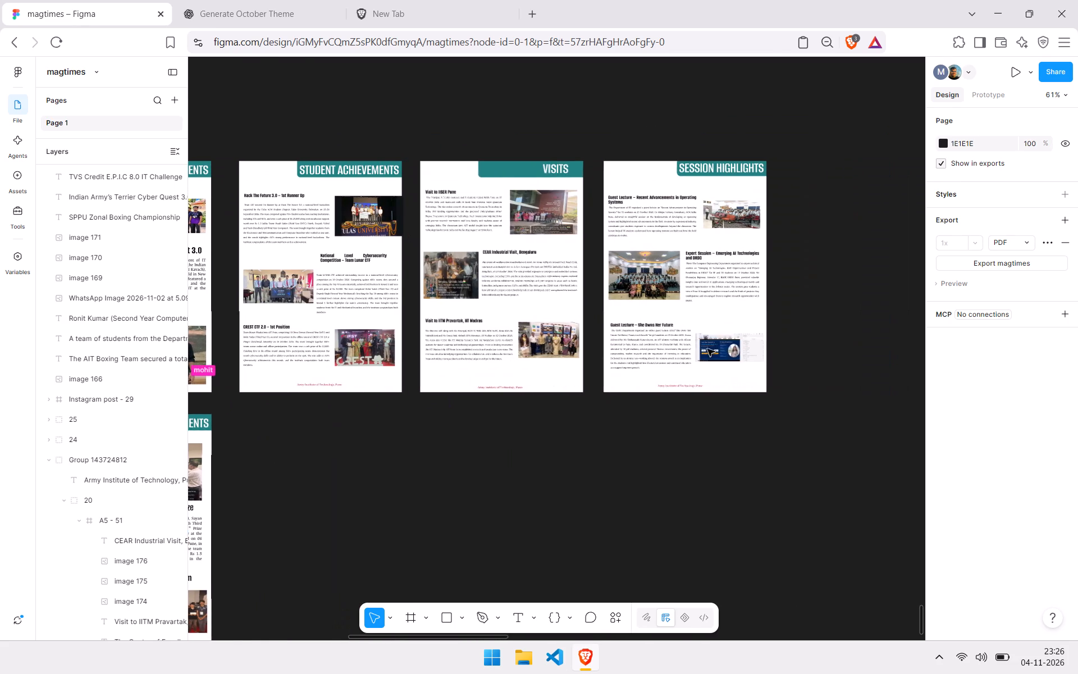
scroll(517, 299, right, 1)
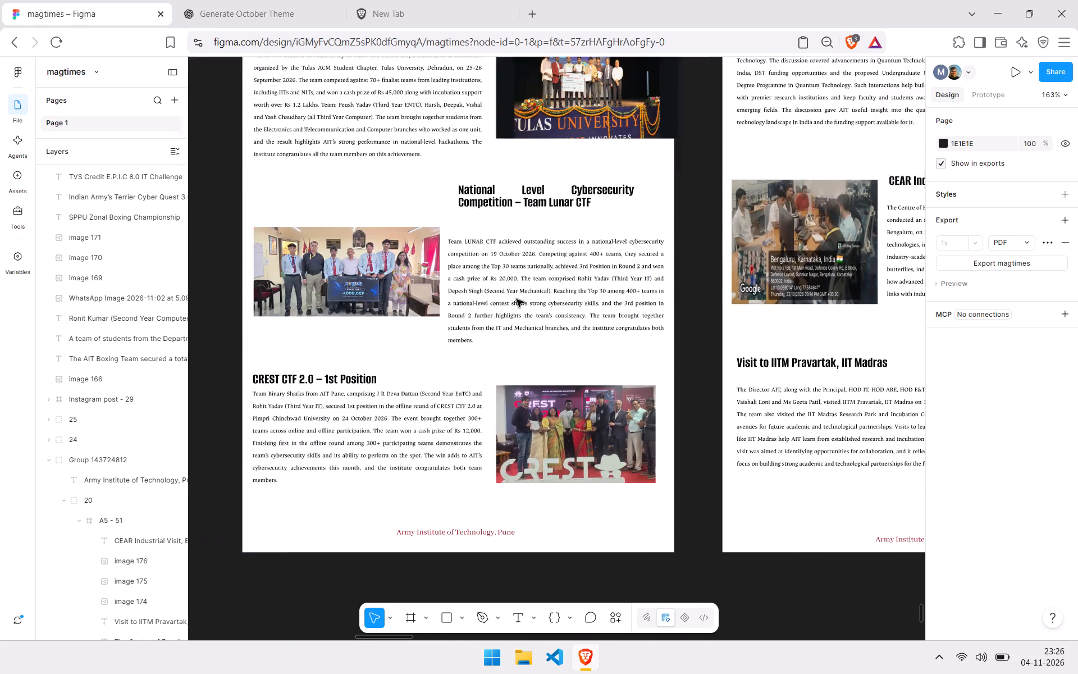
scroll(517, 299, right, 1)
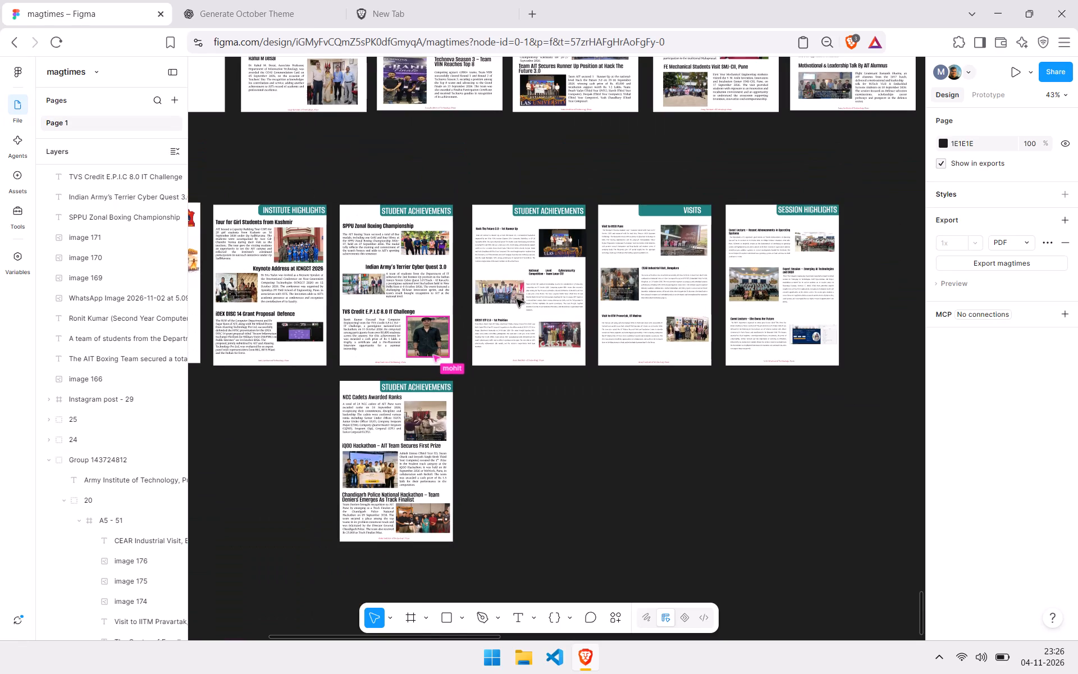
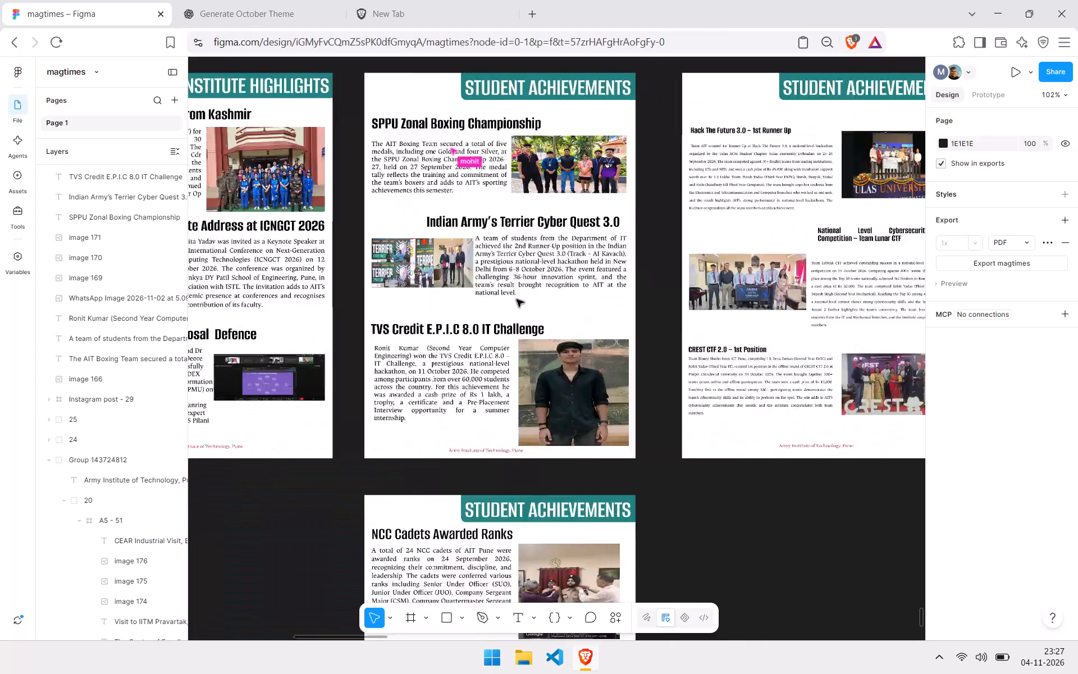
Raise the TVS Credit E.P.I.C 8.0 IT Challenge heading to Y 25188, leaving more space above its paragraph.
scroll(607, 300, up, 2)
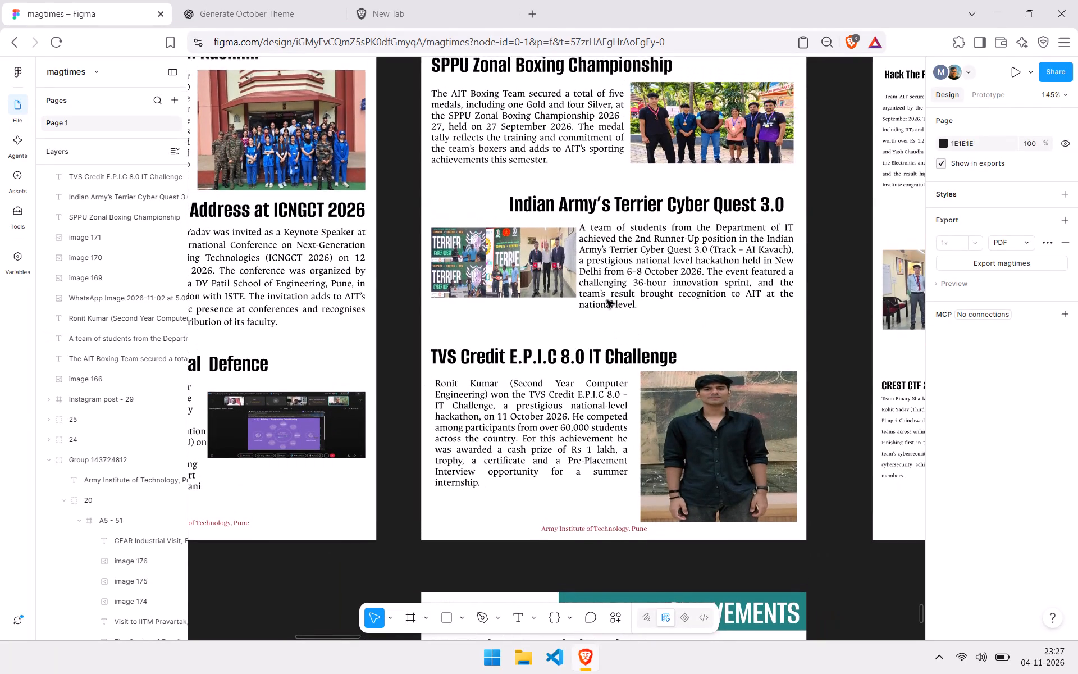
click(584, 356)
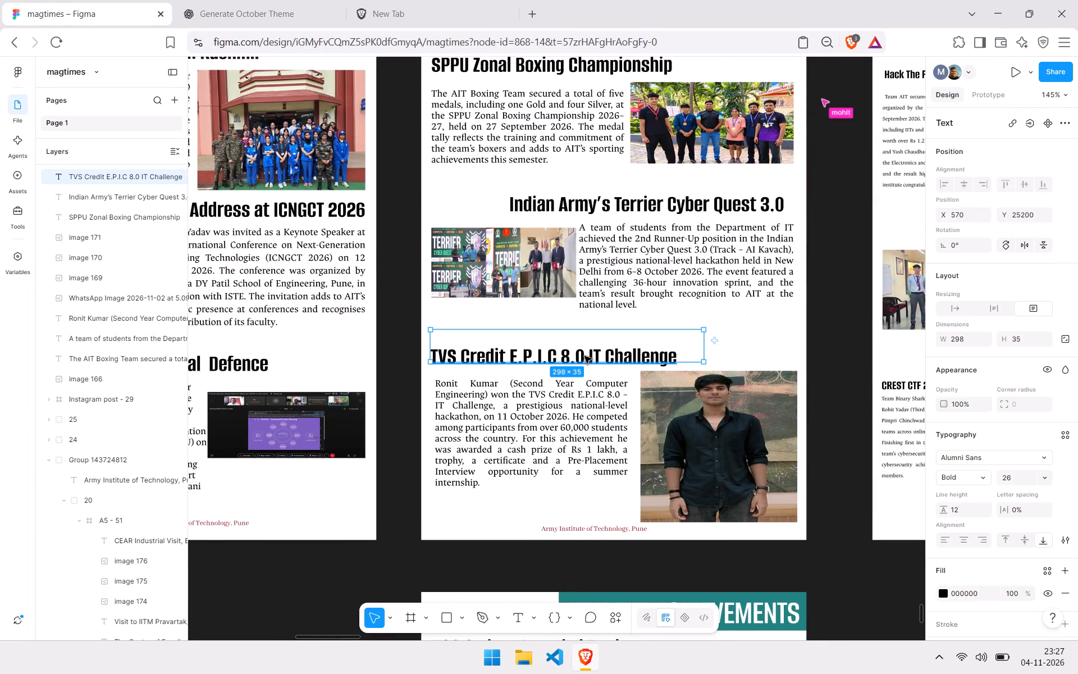
key(Up)
key(Up)
key(Up)
key(Up)
key(Up)
key(Up)
key(Up)
key(Up)
key(Up)
key(Up)
key(Up)
key(Up)
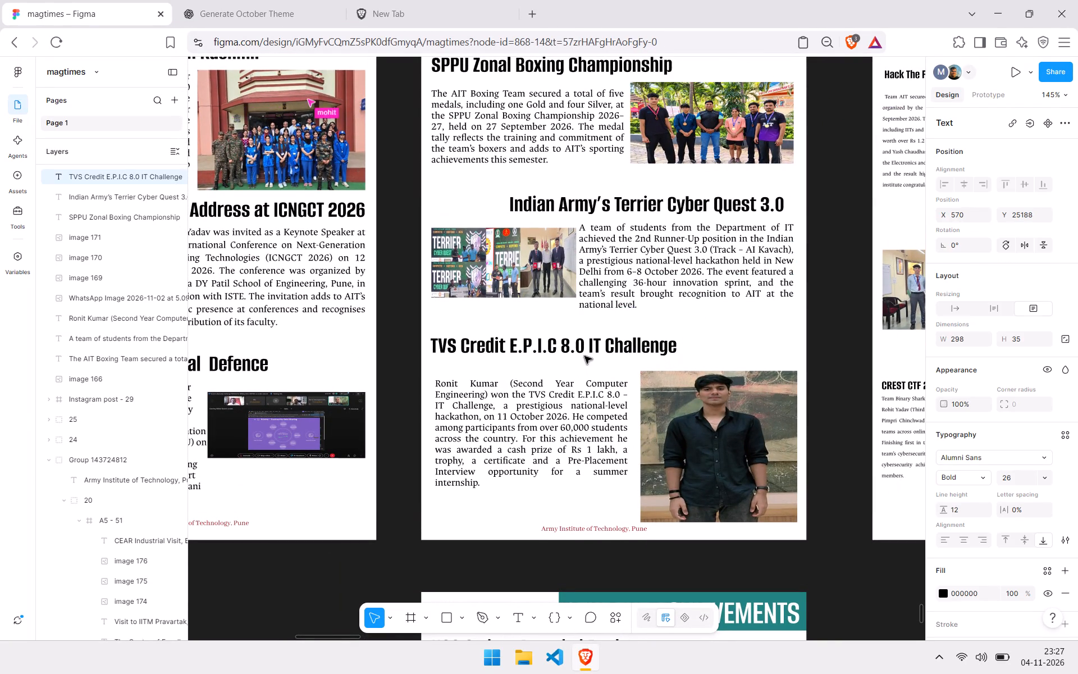
Move the Indian Army's Terrier Cyber Quest 3.0 heading up to Y 25041 on the Student Achievements page.
click(643, 208)
key(Up)
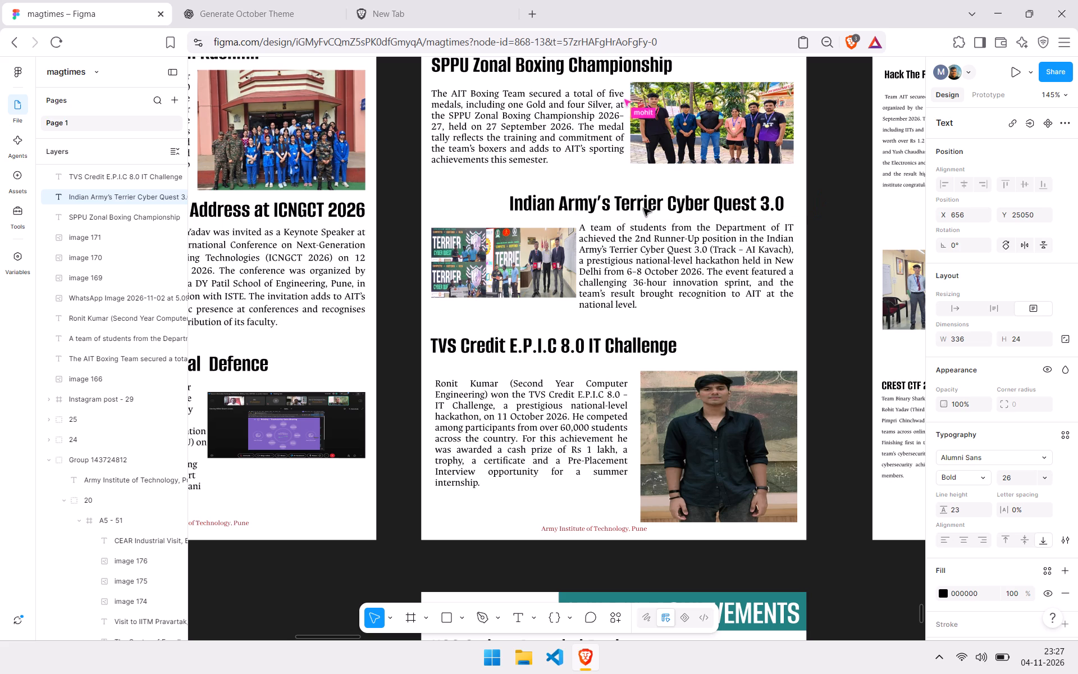
key(Up)
key(Up)
key(Up)
key(Up)
key(Up)
key(Up)
key(Up)
key(Up)
key(Up)
key(Up)
key(Down)
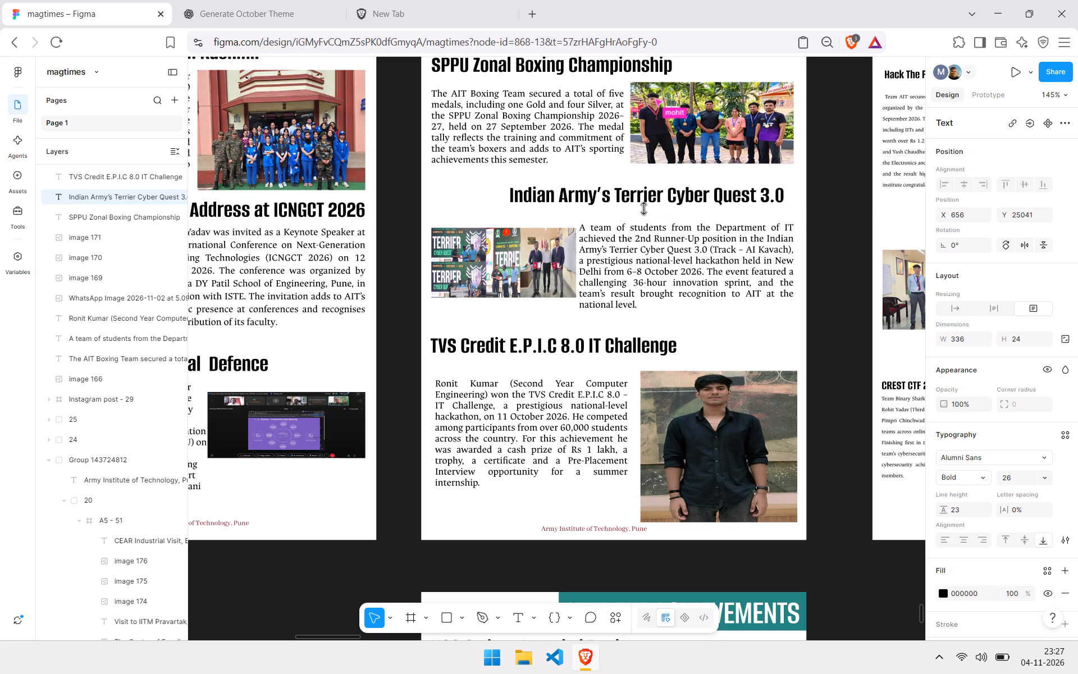
Nudge the Terrier Cyber Quest paragraph up to Y 25076, closer to its heading.
click(627, 243)
key(Up)
key(Up)
key(Up)
key(Up)
key(Up)
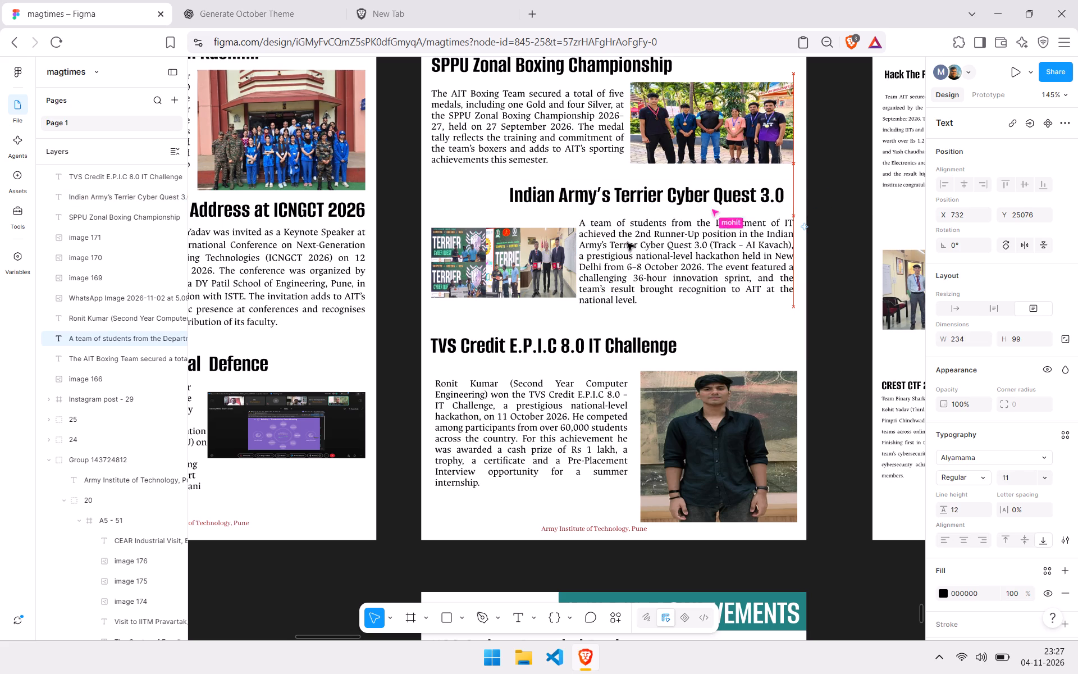
Shift the Terrier Cyber Quest heading right to X 662, towards the paragraph's right edge.
click(665, 188)
key(Right)
key(Right)
key(Right)
key(Right)
key(Right)
key(Right)
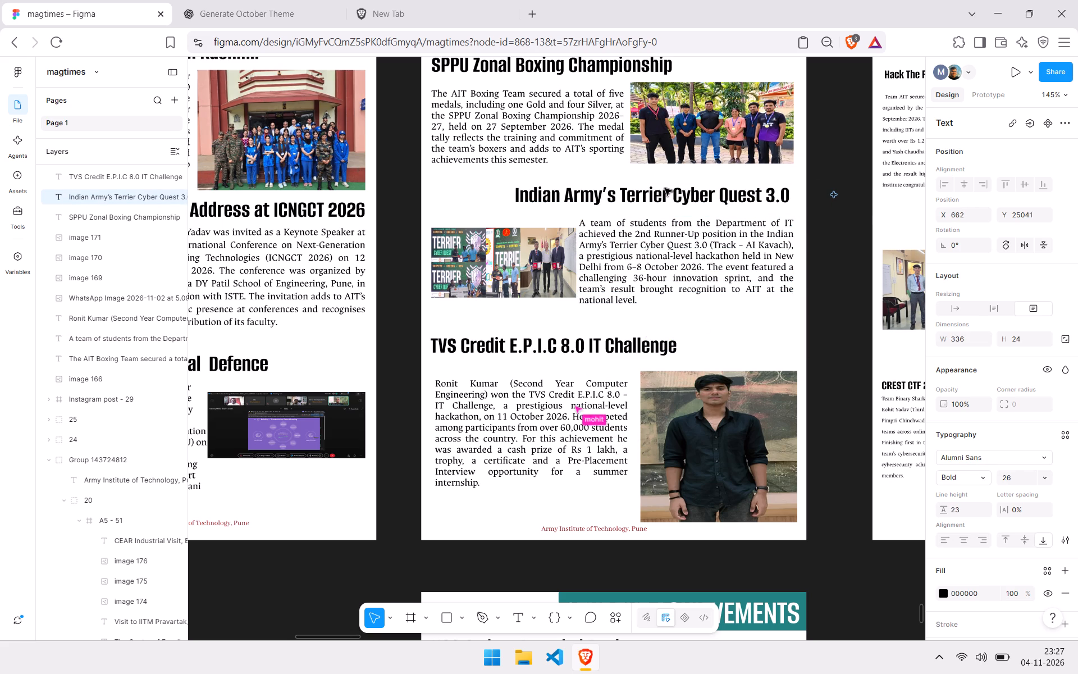
Raise the TVS Credit challenge paragraph to Y 25254, closer beneath its heading.
click(578, 455)
key(Up)
key(Up)
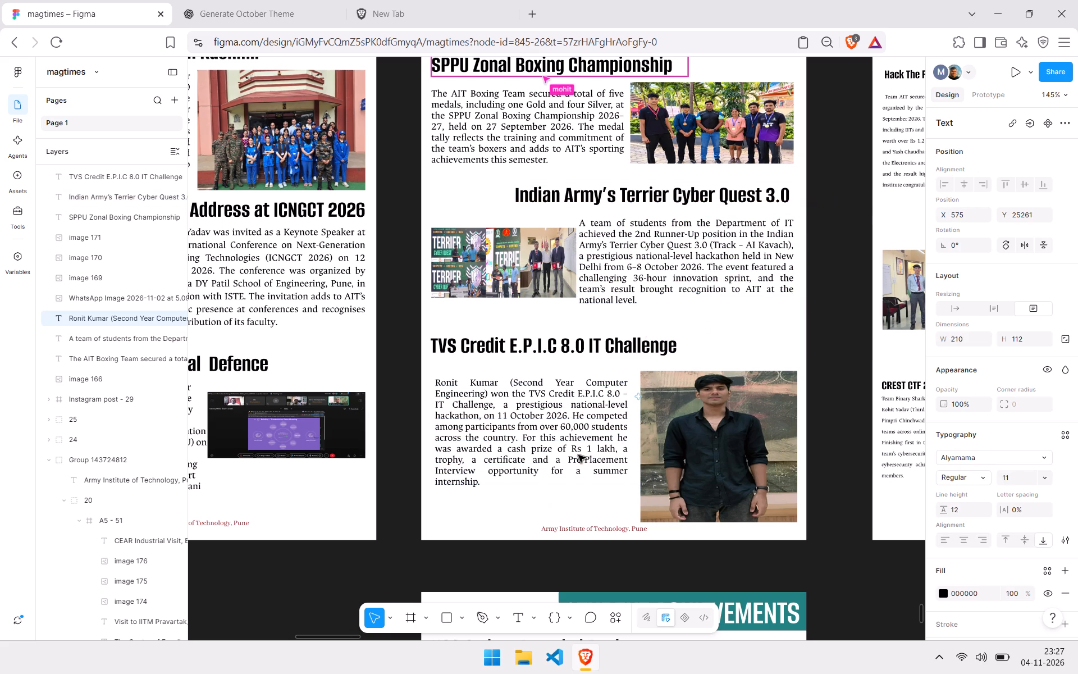
key(Up)
key(Up)
key(Up)
key(Up)
key(Up)
key(Up)
Reposition the Terrier Cyber Quest photo collage to X 569, Y 25084, beside its paragraph.
click(507, 266)
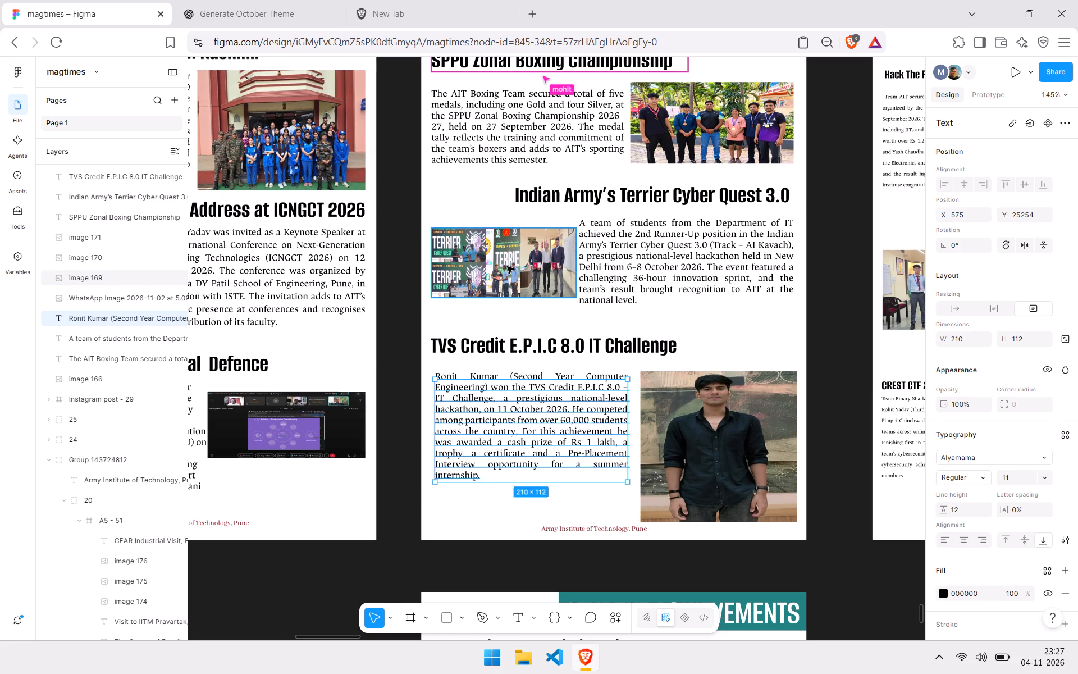
key(Up)
key(Left)
key(Up)
key(Left)
key(Up)
key(Up)
key(Up)
key(Up)
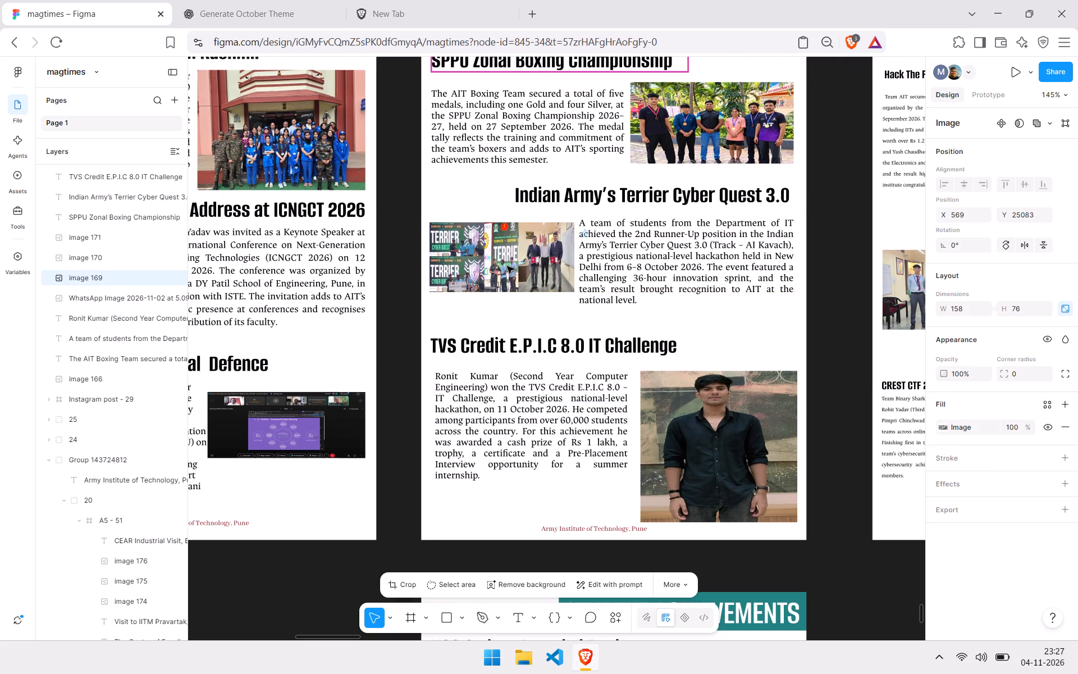
key(Down)
Nudge the AIT Boxing Team paragraph up to Y 24923, beside the team photo.
scroll(507, 266, up, 2)
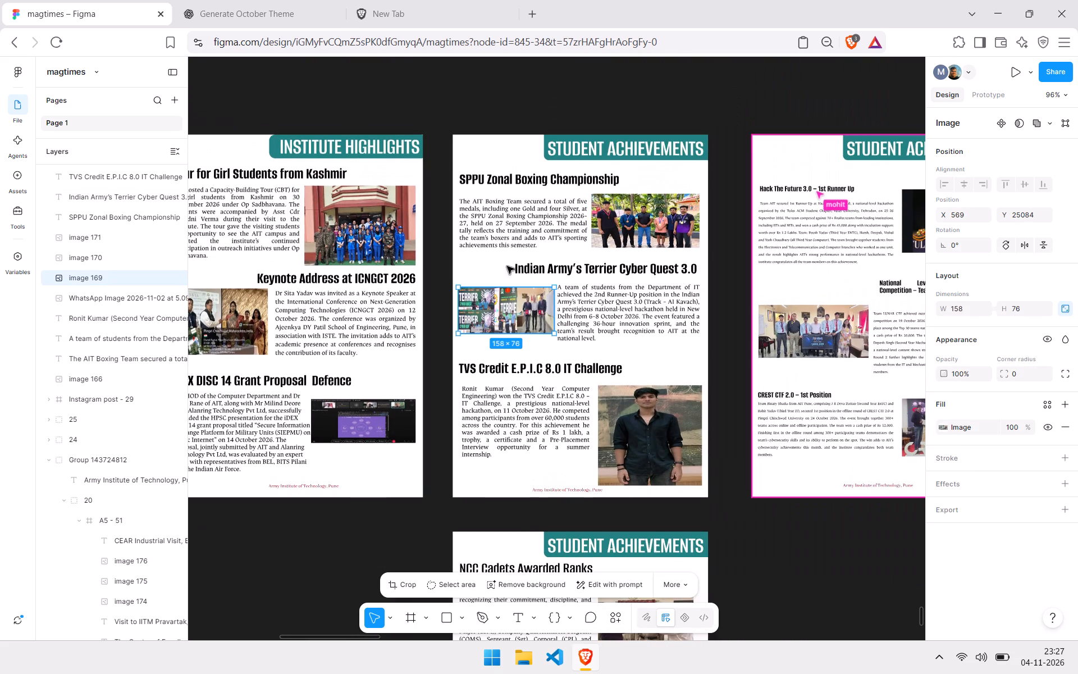
click(520, 226)
key(Up)
key(Up)
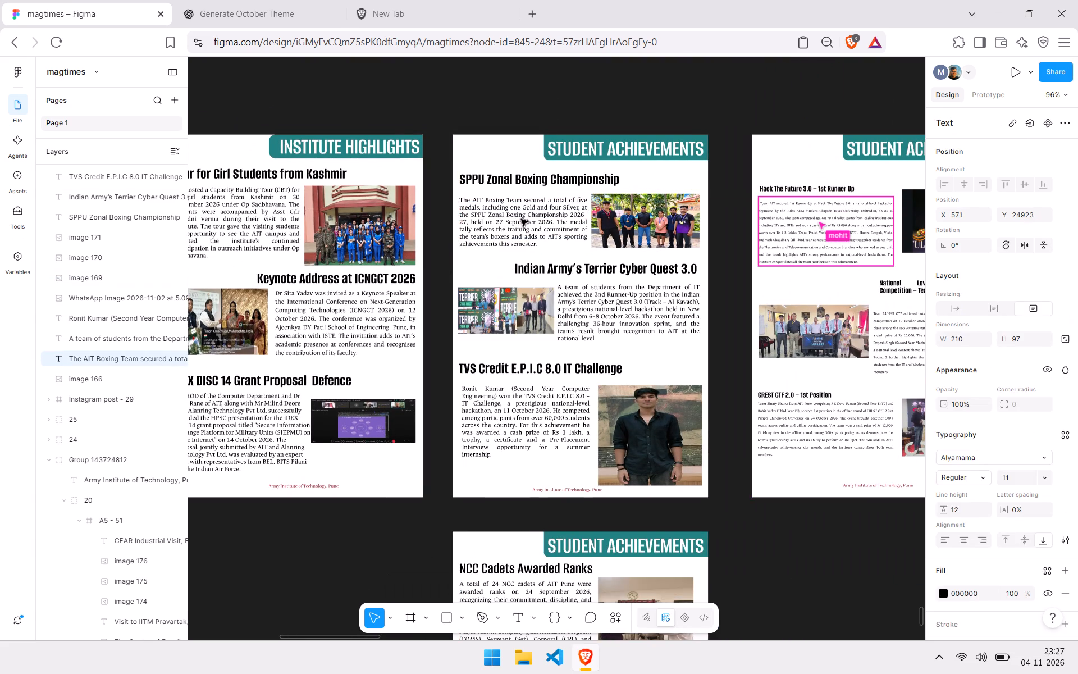
Move the SPPU Zonal Boxing Championship heading up to Y 24870, above its paragraph.
click(546, 177)
key(Up)
key(Up)
key(Up)
key(Up)
key(Down)
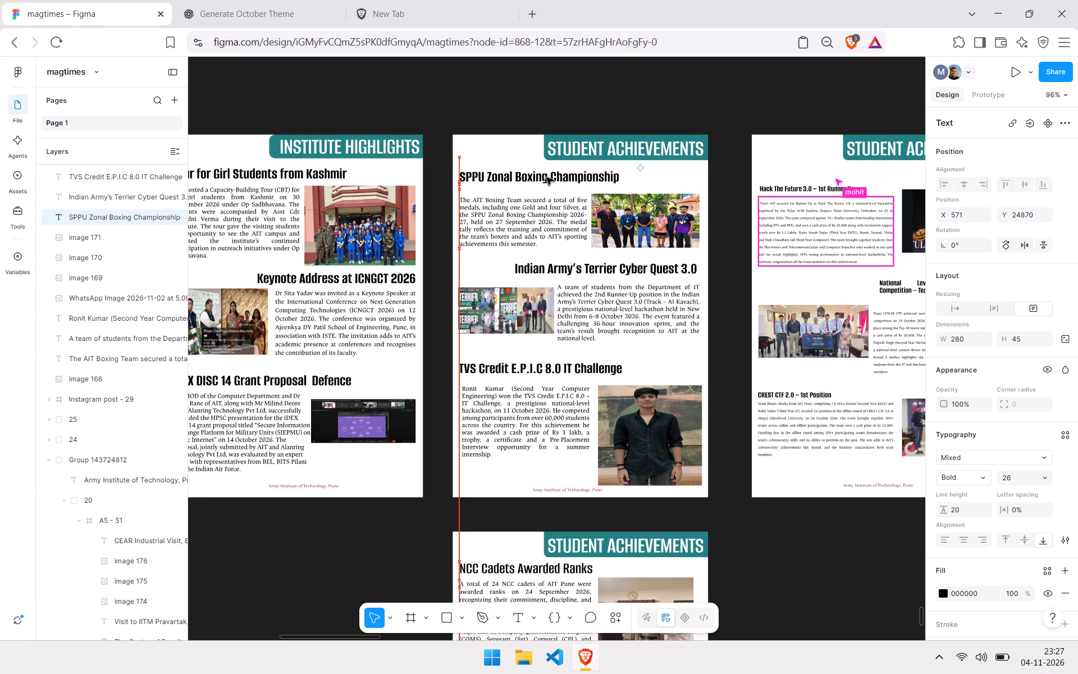
key(Up)
key(Up)
key(Down)
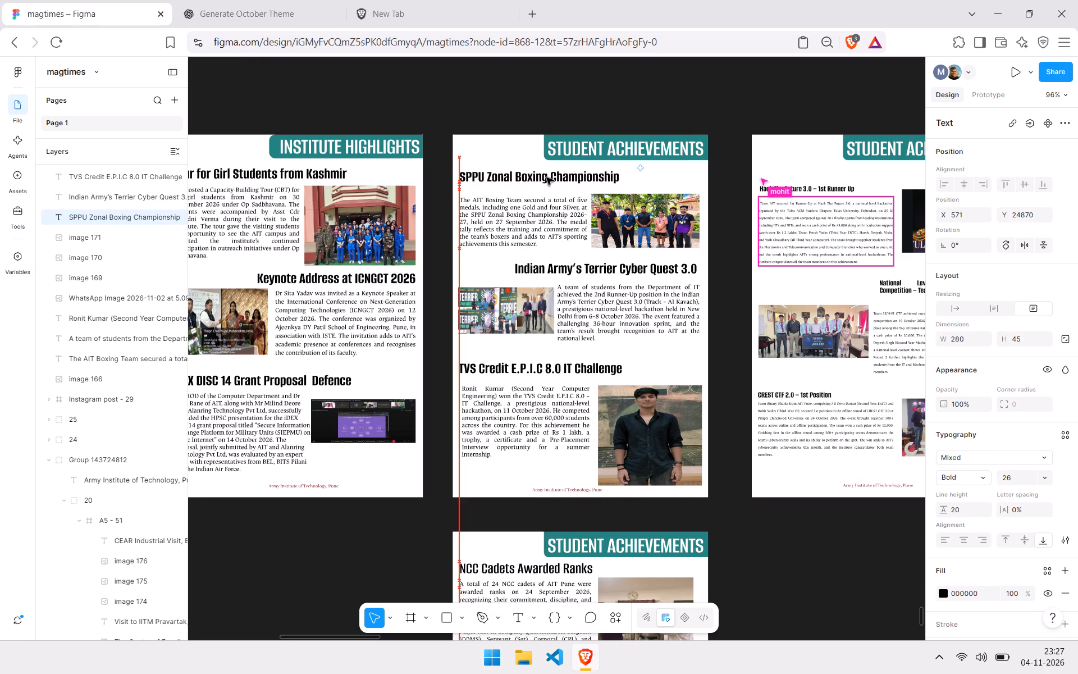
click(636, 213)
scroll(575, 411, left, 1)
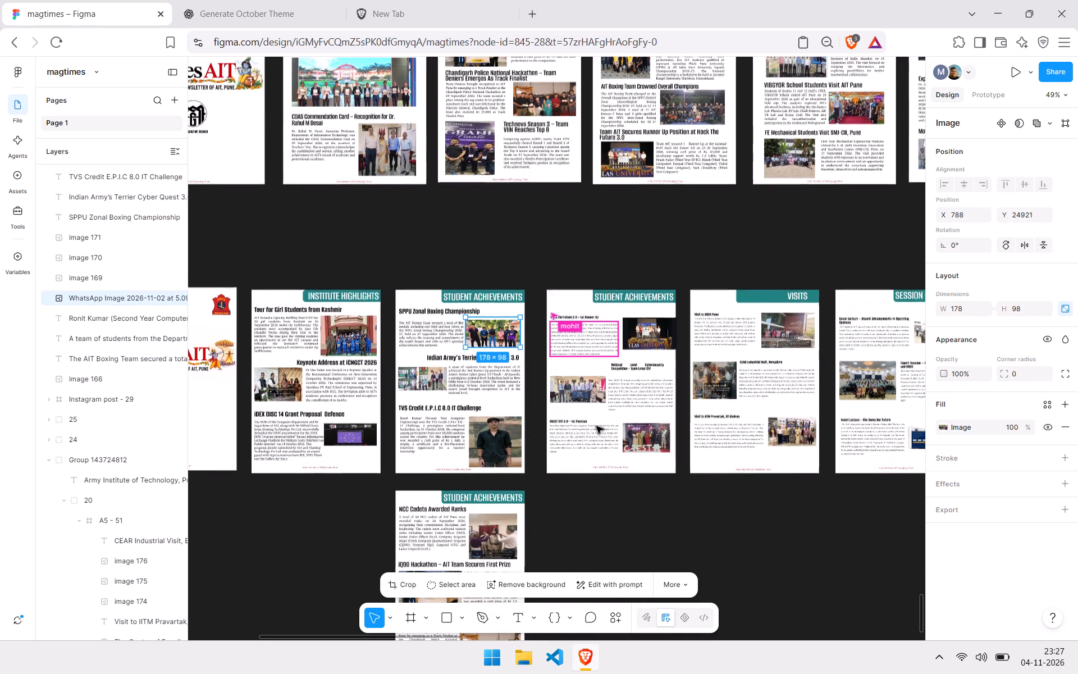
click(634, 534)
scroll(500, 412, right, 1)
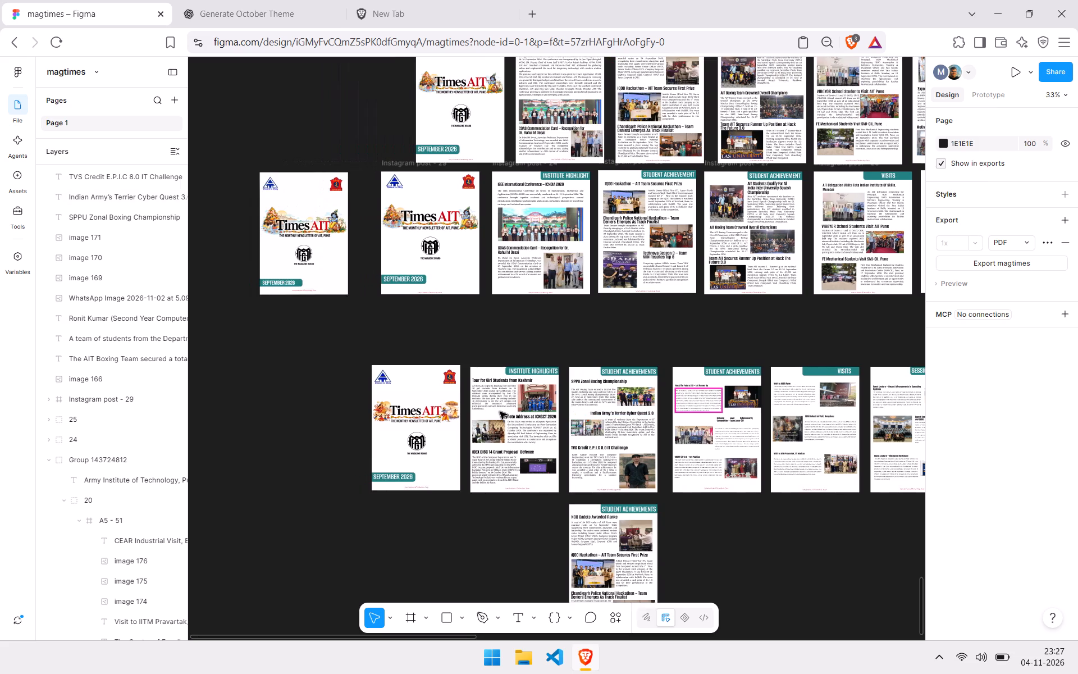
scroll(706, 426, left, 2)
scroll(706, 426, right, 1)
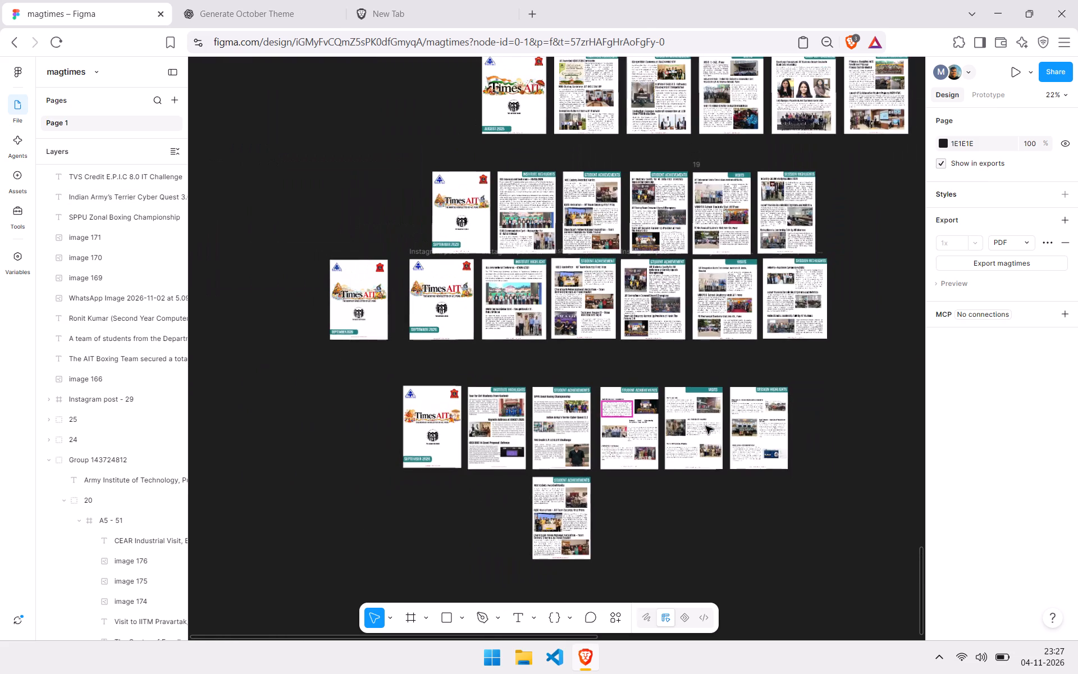